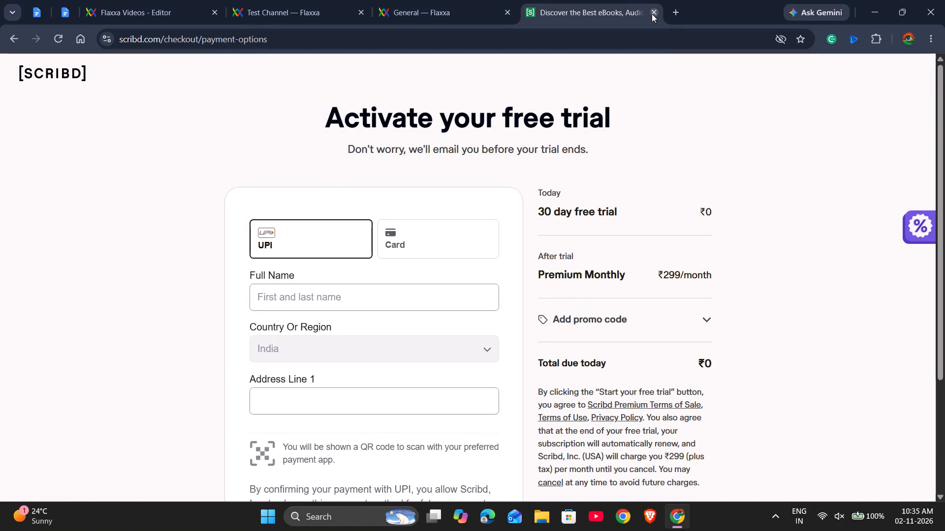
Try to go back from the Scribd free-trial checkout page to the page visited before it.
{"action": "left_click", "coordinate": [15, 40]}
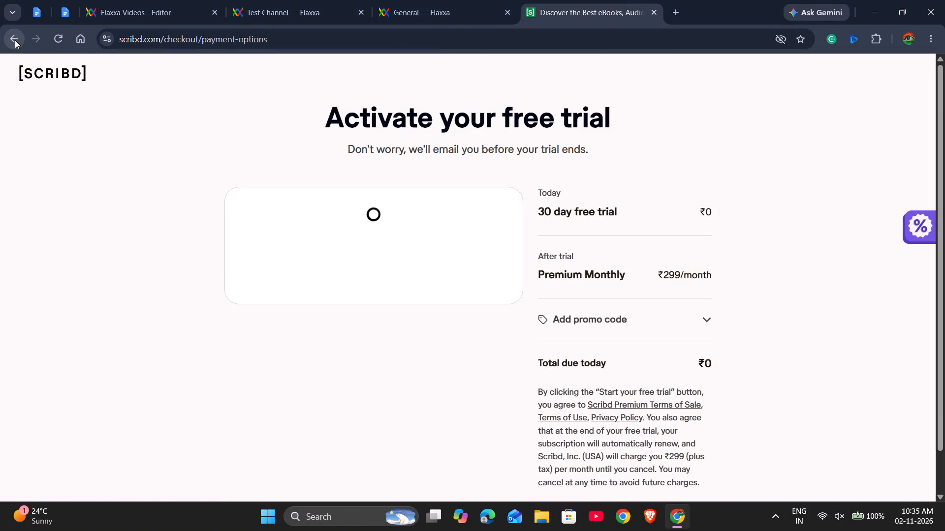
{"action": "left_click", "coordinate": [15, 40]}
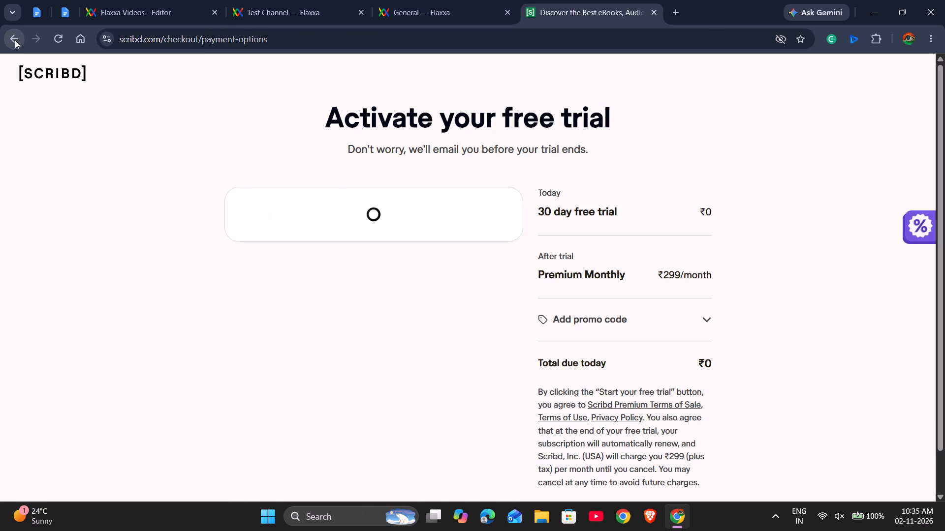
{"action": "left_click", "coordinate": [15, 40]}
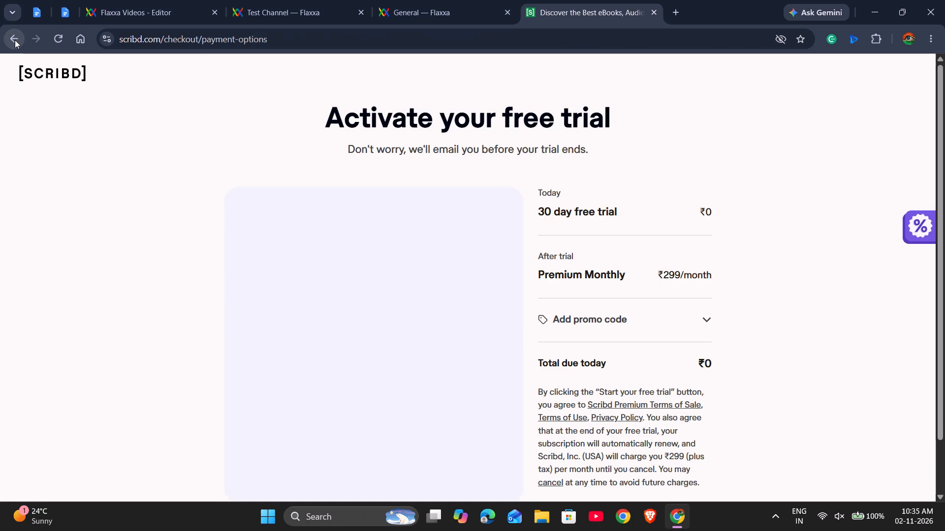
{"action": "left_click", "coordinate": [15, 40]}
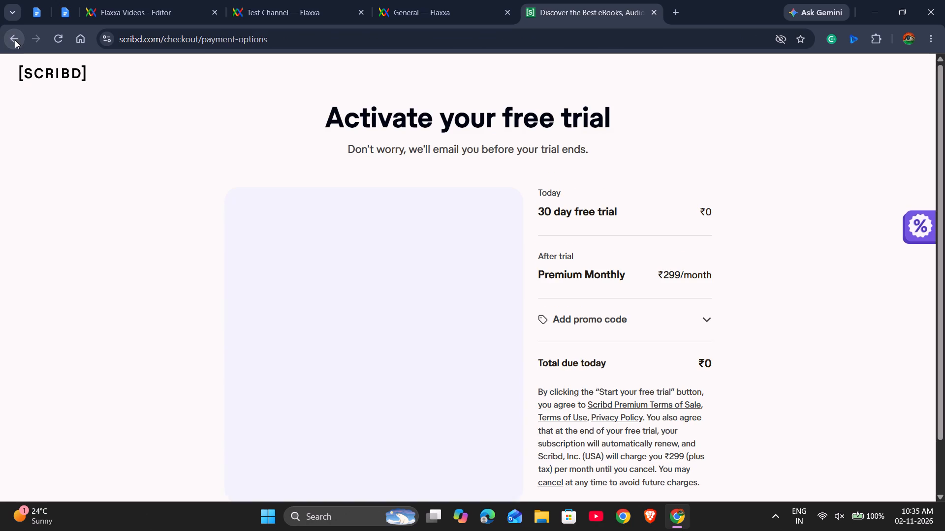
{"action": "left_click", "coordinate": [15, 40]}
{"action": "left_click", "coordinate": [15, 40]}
Close the Scribd checkout tab to return to the Flaxxa Videos bug report document.
{"action": "left_click", "coordinate": [653, 13]}
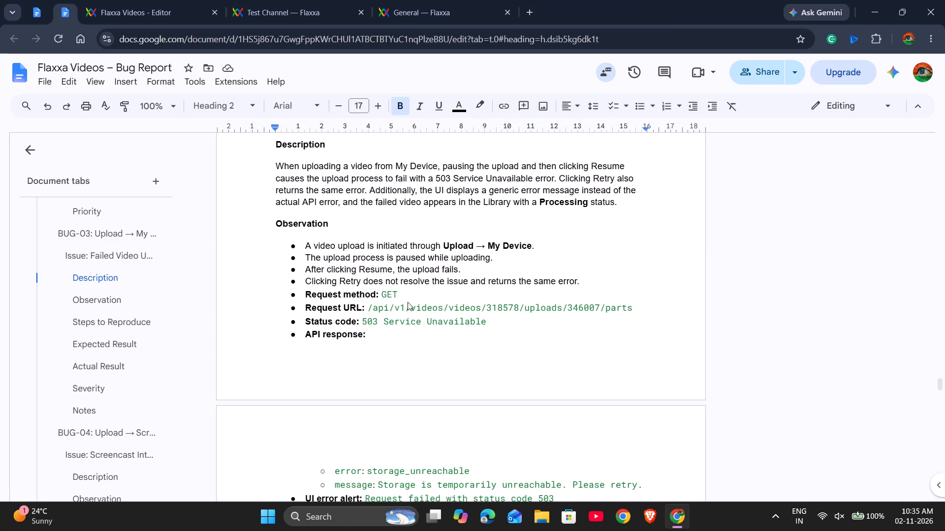
Place the text cursor at the end of the "API response:" bullet in the BUG-03 Observation section.
{"action": "left_click", "coordinate": [416, 337]}
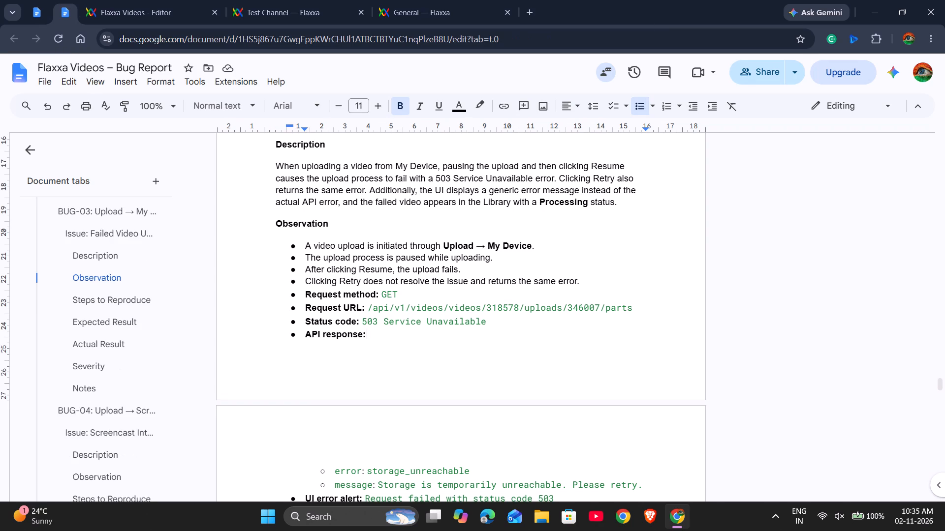
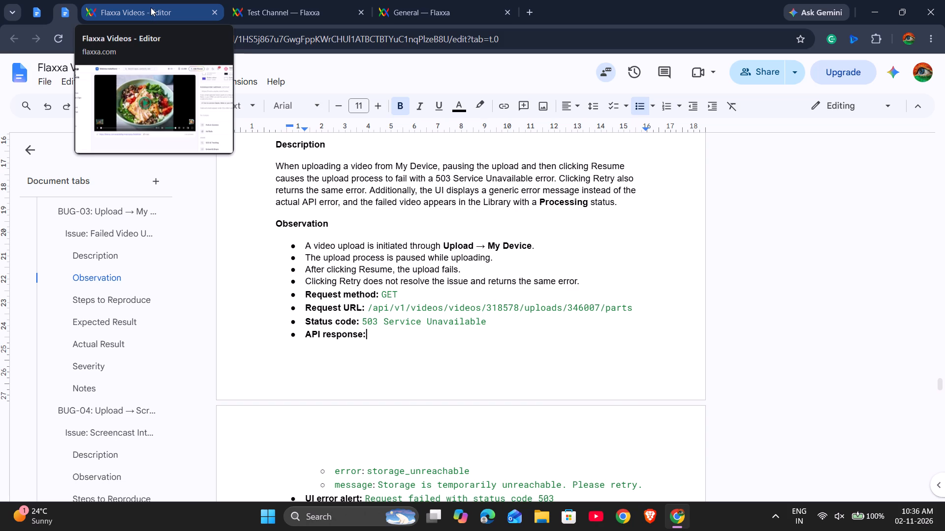
Look at the Flaxxa Videos editor page, and return to the bug report document.
{"action": "left_click", "coordinate": [151, 7]}
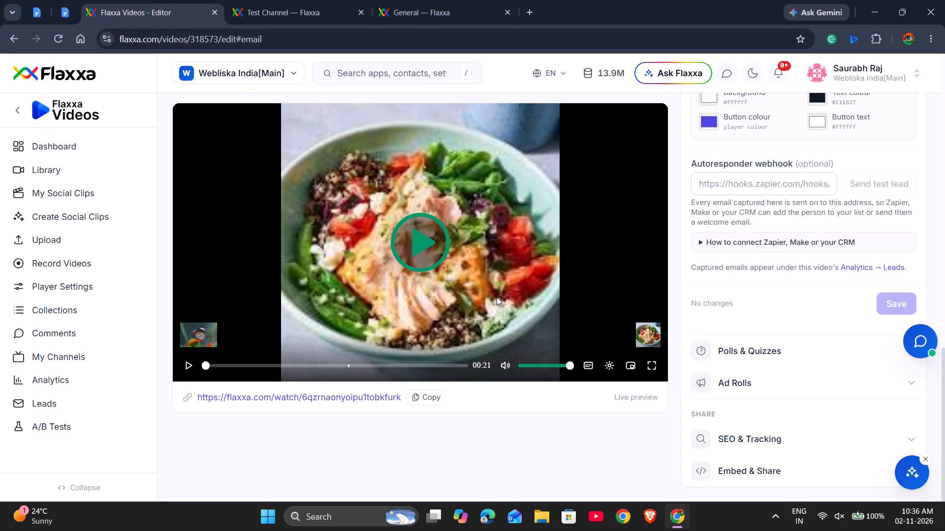
{"action": "left_click", "coordinate": [70, 9]}
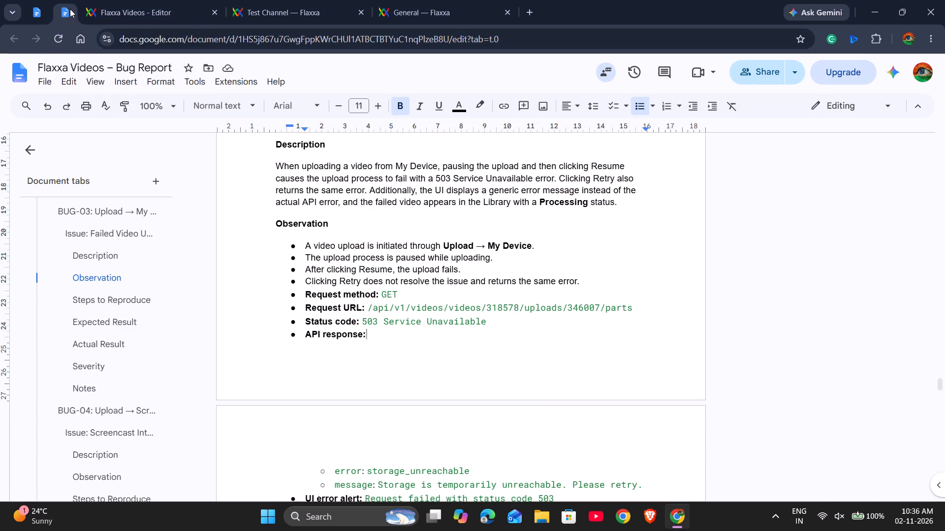
Review the BUG-03: Upload → My Device entry through its Notes and on into the BUG-04: Upload → Screencast entry.
{"action": "scroll", "coordinate": [440, 381], "scroll_direction": "right", "scroll_amount": 1}
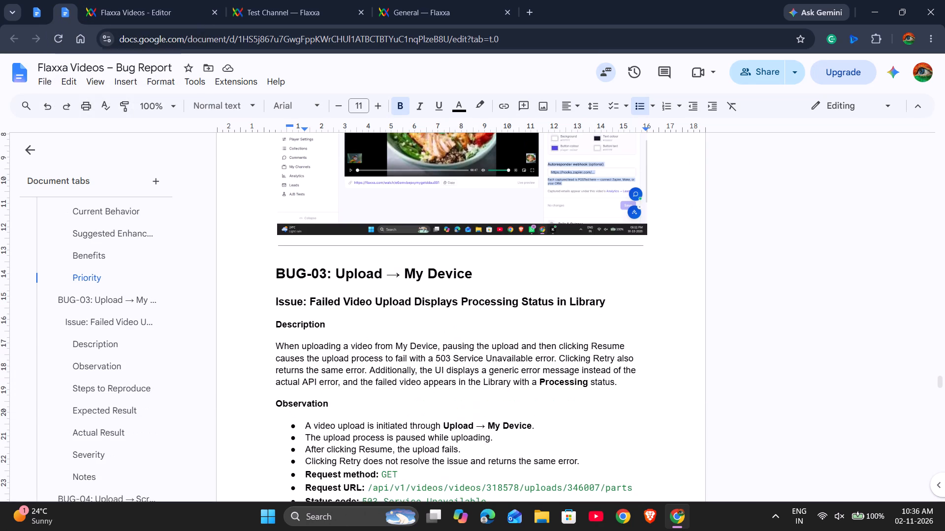
{"action": "scroll", "coordinate": [440, 381], "scroll_direction": "right", "scroll_amount": 1}
{"action": "scroll", "coordinate": [441, 376], "scroll_direction": "down", "scroll_amount": 1}
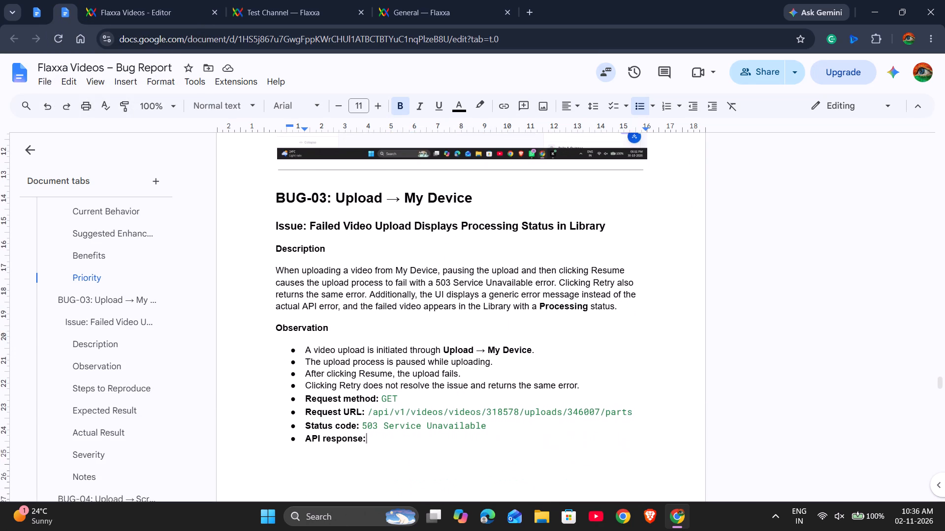
{"action": "scroll", "coordinate": [441, 376], "scroll_direction": "down", "scroll_amount": 8}
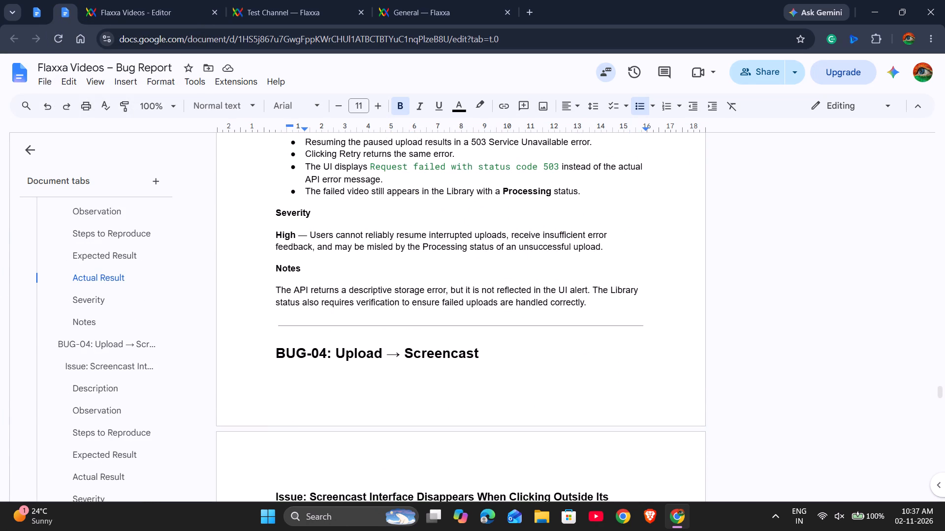
{"action": "scroll", "coordinate": [441, 376], "scroll_direction": "down", "scroll_amount": 3}
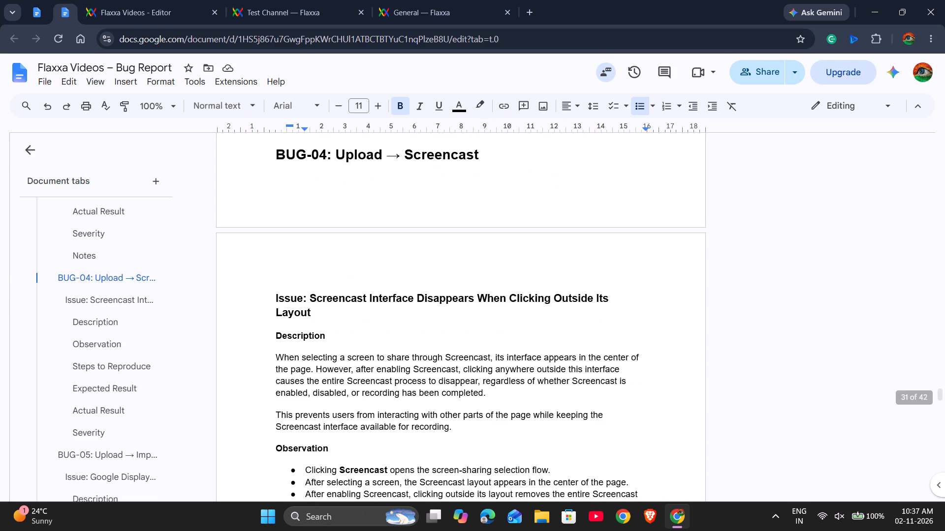
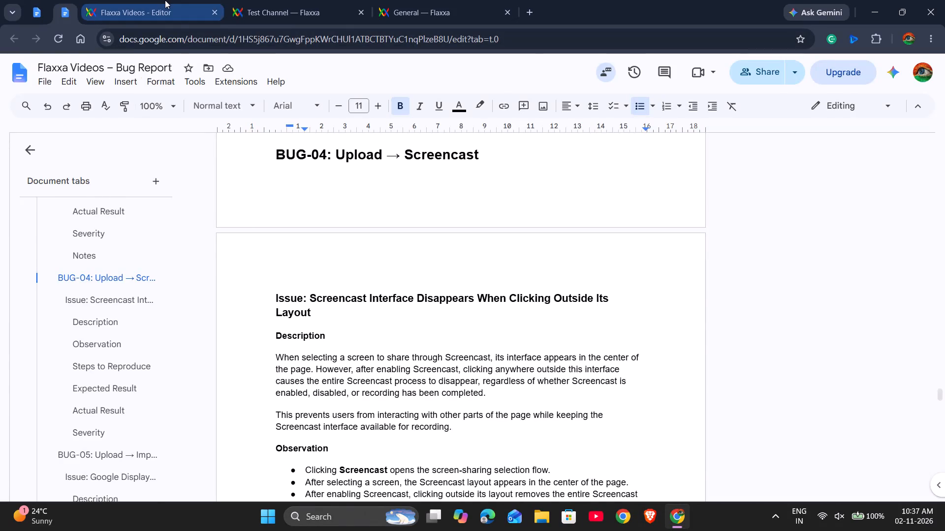
On the Flaxxa Videos Upload page, start a Screencast import, allow the microphone this time, and share the Flaxxa Videos window.
{"action": "left_click", "coordinate": [165, 0]}
{"action": "left_click", "coordinate": [58, 245]}
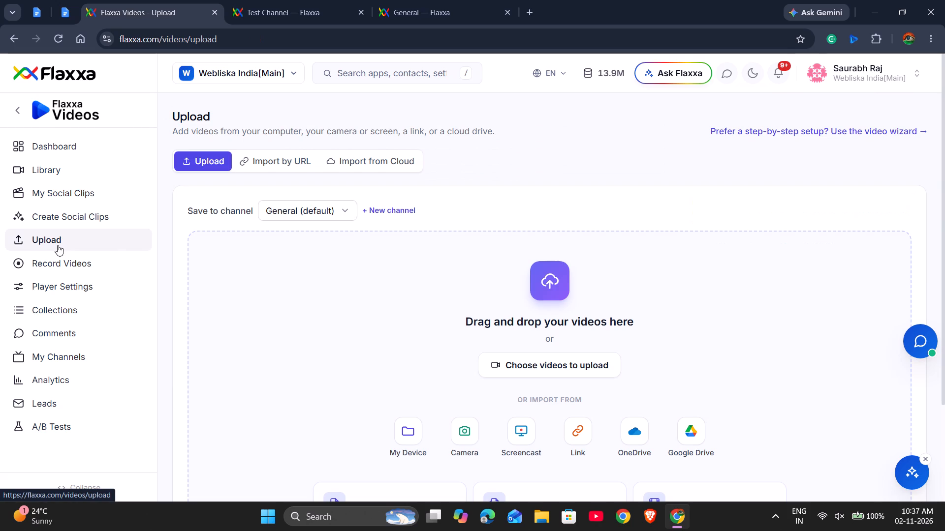
{"action": "left_click", "coordinate": [527, 431]}
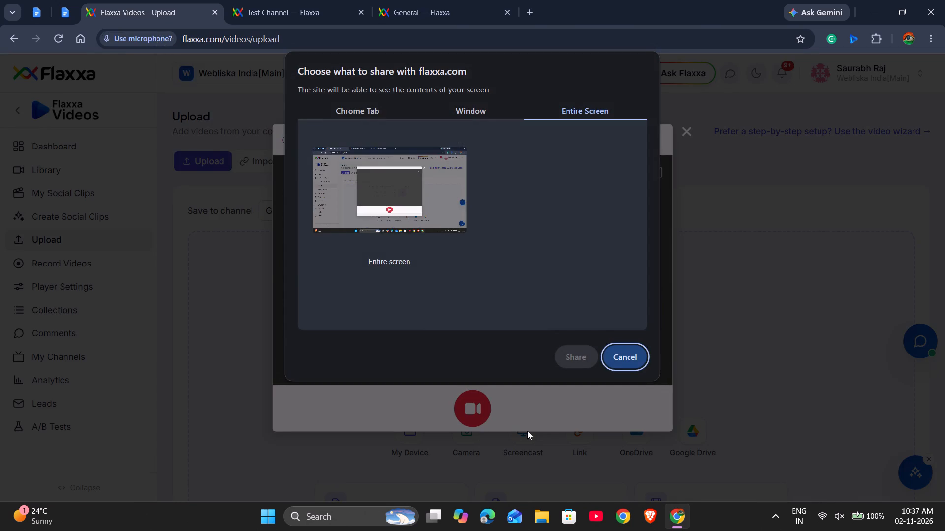
{"action": "left_click", "coordinate": [469, 118]}
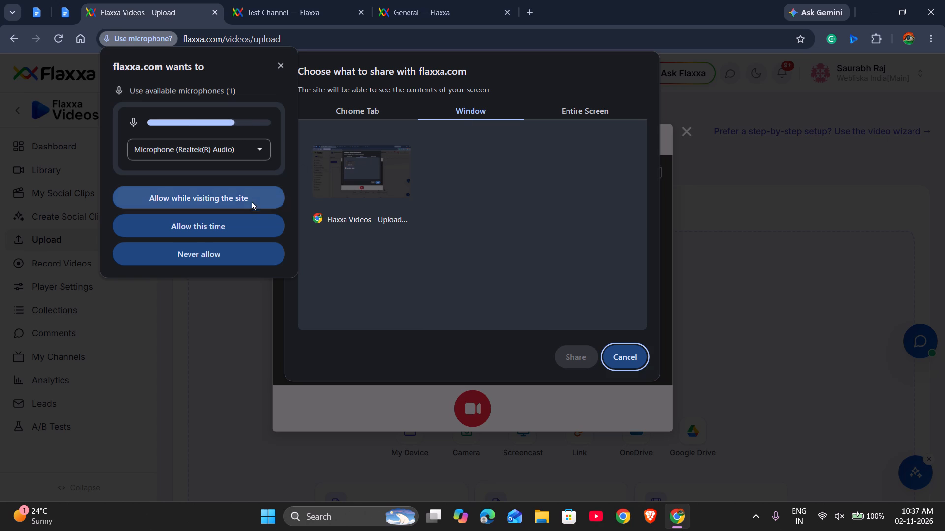
{"action": "left_click", "coordinate": [242, 225]}
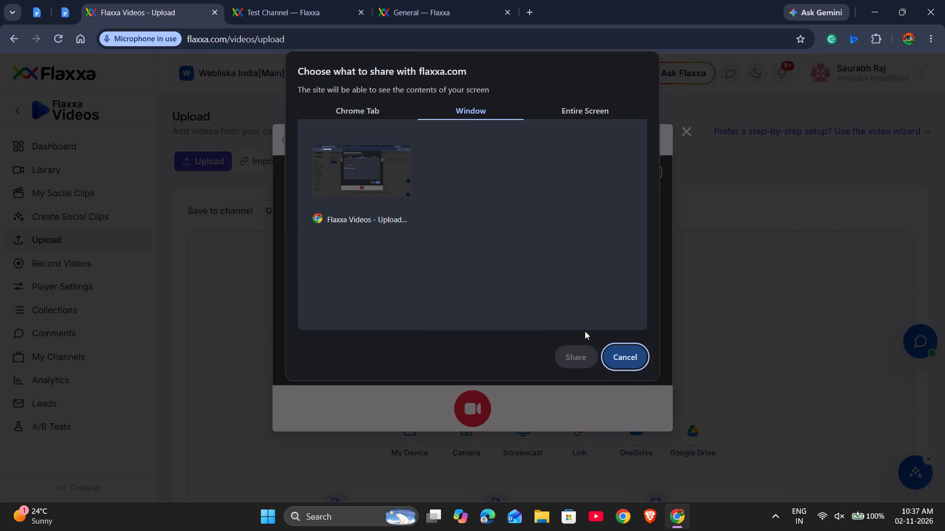
{"action": "left_click", "coordinate": [366, 165]}
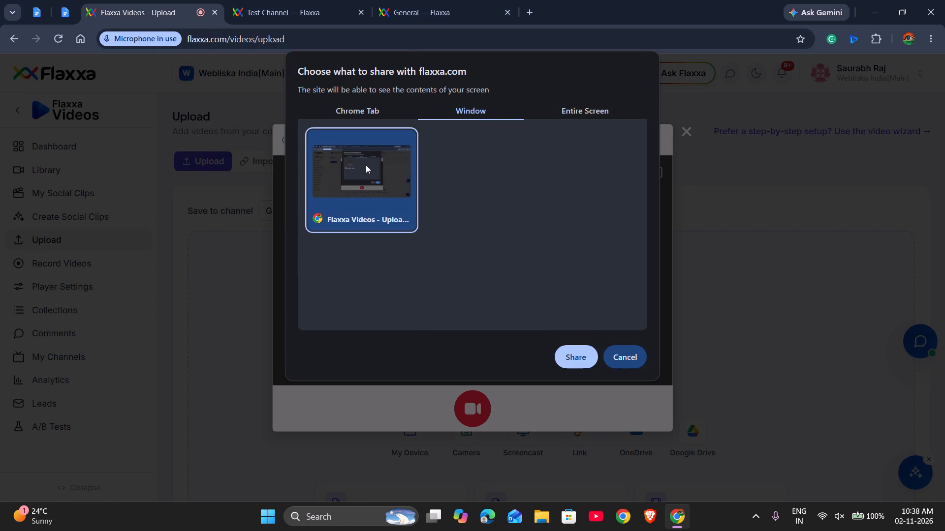
{"action": "left_click", "coordinate": [572, 350]}
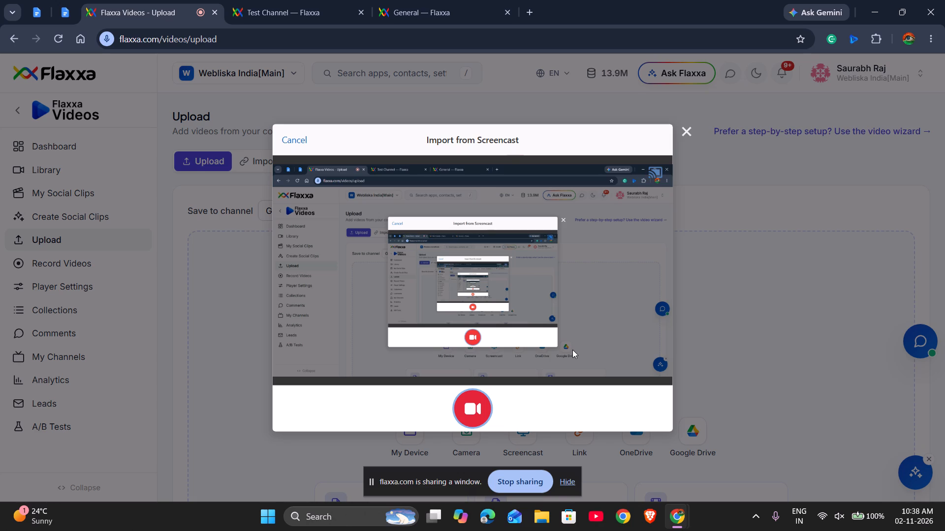
Test whether the Import from Screencast dialog stays open when interacting with various areas of the page outside it.
{"action": "left_click", "coordinate": [789, 244]}
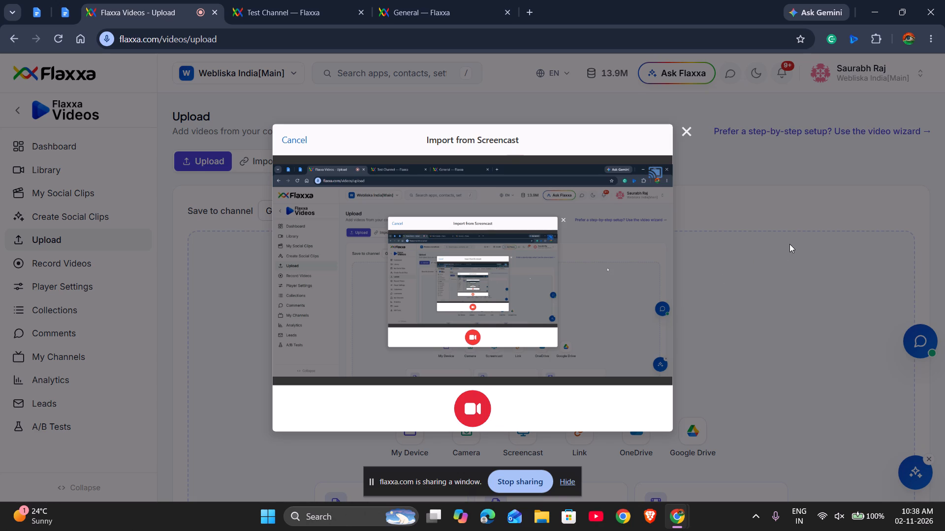
{"action": "left_click", "coordinate": [789, 244]}
{"action": "left_click", "coordinate": [197, 236]}
{"action": "left_click", "coordinate": [449, 88]}
{"action": "left_click_drag", "start_coordinate": [482, 131], "coordinate": [369, 142]}
{"action": "left_click", "coordinate": [500, 83]}
{"action": "scroll", "coordinate": [724, 315], "scroll_direction": "down", "scroll_amount": 2}
{"action": "left_click", "coordinate": [207, 336]}
{"action": "left_click", "coordinate": [492, 118]}
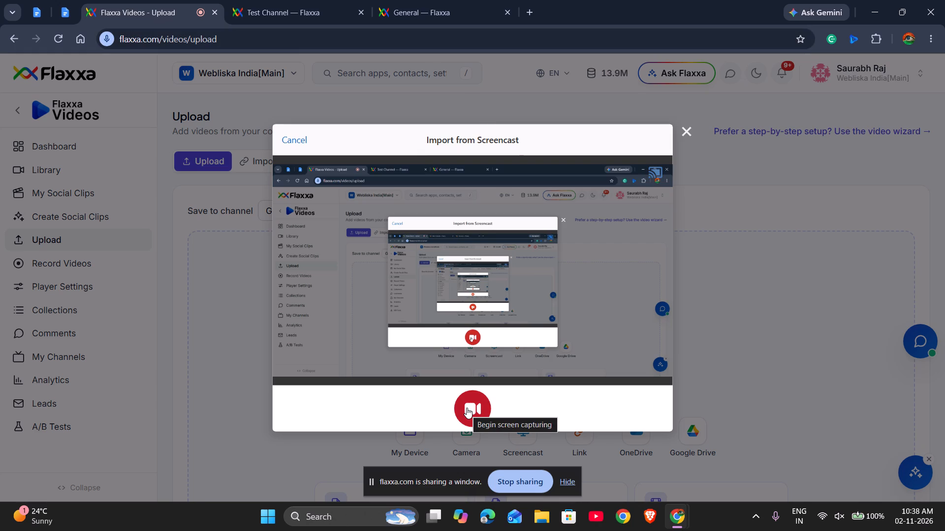
Record a screencast of about 7 seconds, testing interaction outside the dialog while recording, and stop the capture.
{"action": "left_click", "coordinate": [467, 408]}
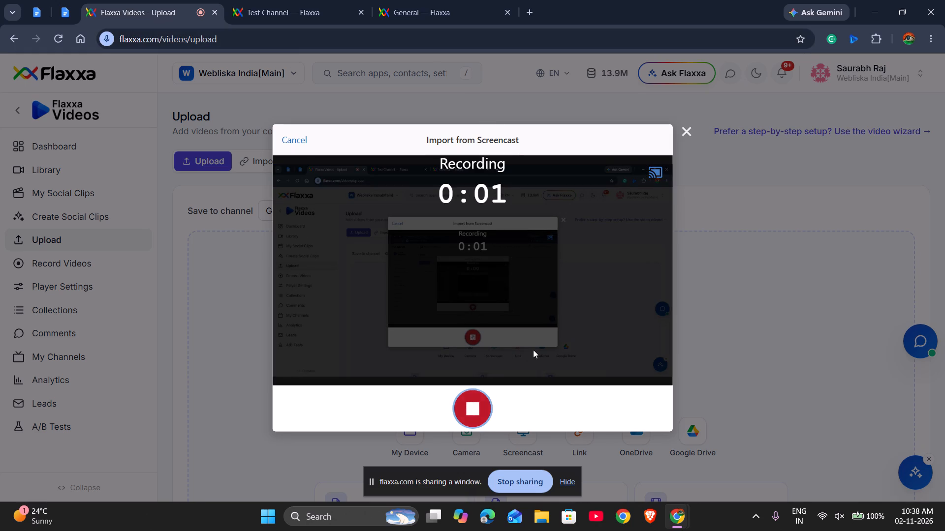
{"action": "left_click", "coordinate": [762, 302]}
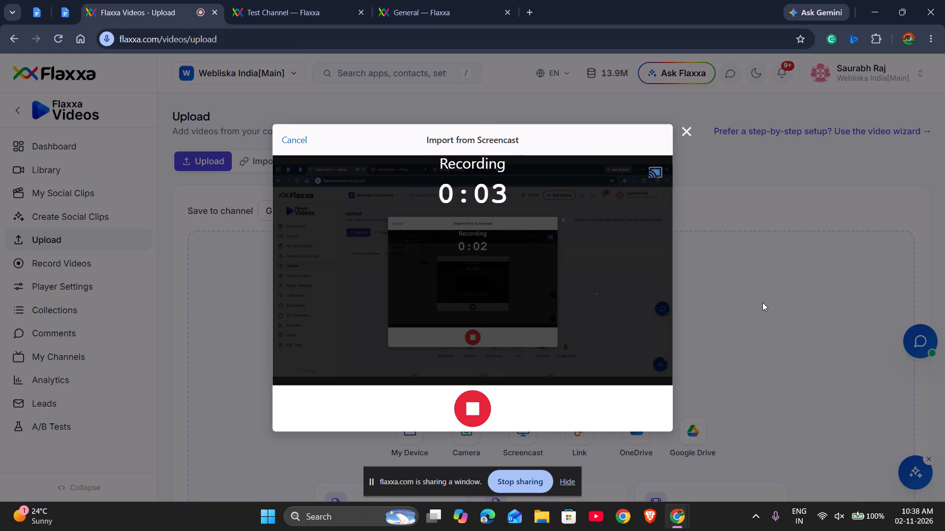
{"action": "left_click", "coordinate": [762, 302]}
{"action": "scroll", "coordinate": [762, 302], "scroll_direction": "down", "scroll_amount": 2}
{"action": "left_click", "coordinate": [475, 416]}
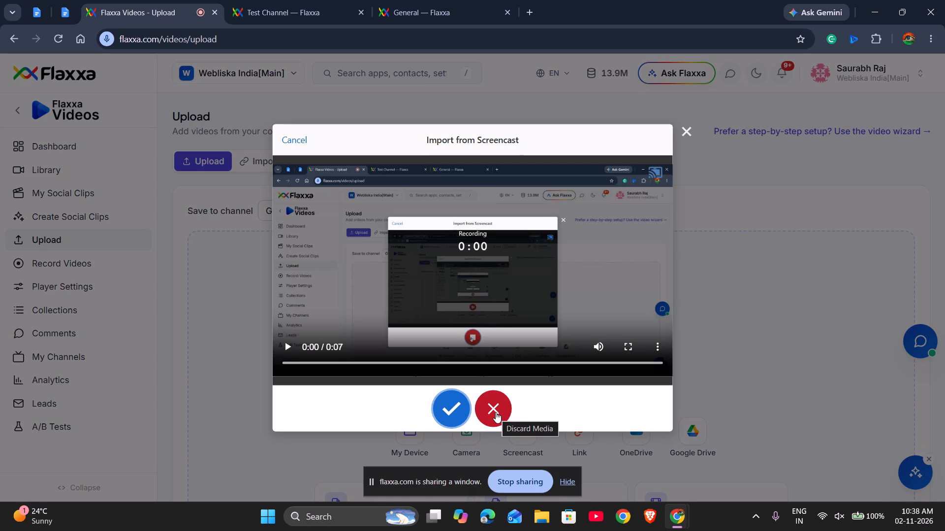
Discard the recorded screencast and close the Import from Screencast dialog.
{"action": "left_click", "coordinate": [496, 412]}
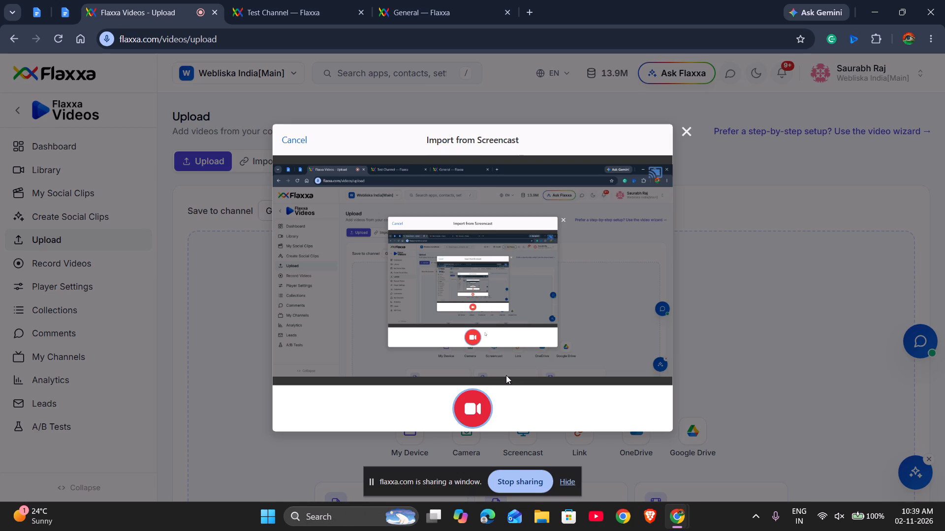
{"action": "left_click", "coordinate": [690, 127]}
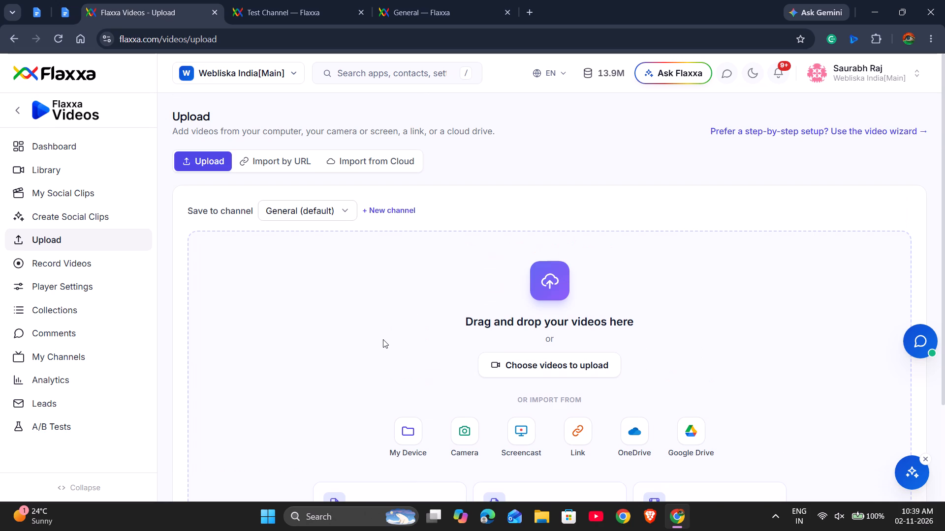
Return to the bug report and review the rest of BUG-04 and the BUG-05: Upload → Import from Cloud → Google Drive entry.
{"action": "left_click", "coordinate": [70, 13]}
{"action": "scroll", "coordinate": [486, 323], "scroll_direction": "down", "scroll_amount": 3}
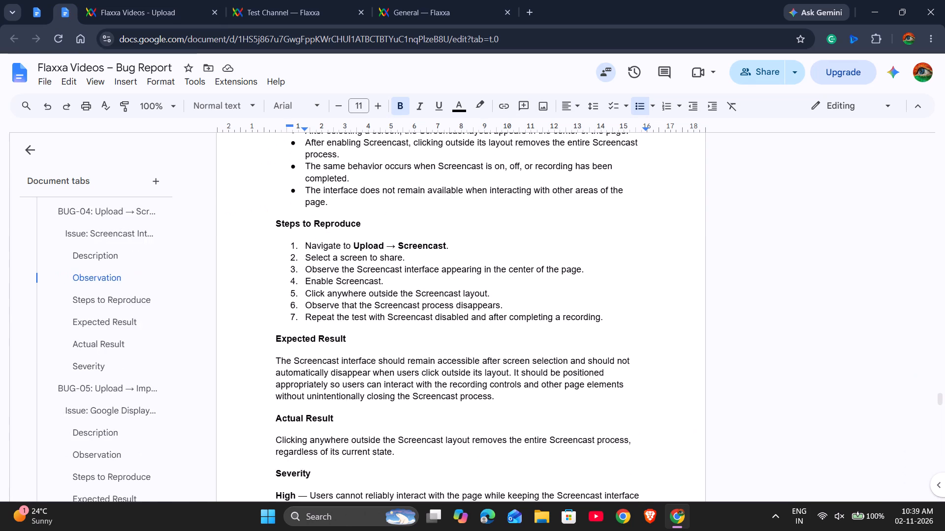
{"action": "scroll", "coordinate": [486, 323], "scroll_direction": "down", "scroll_amount": 9}
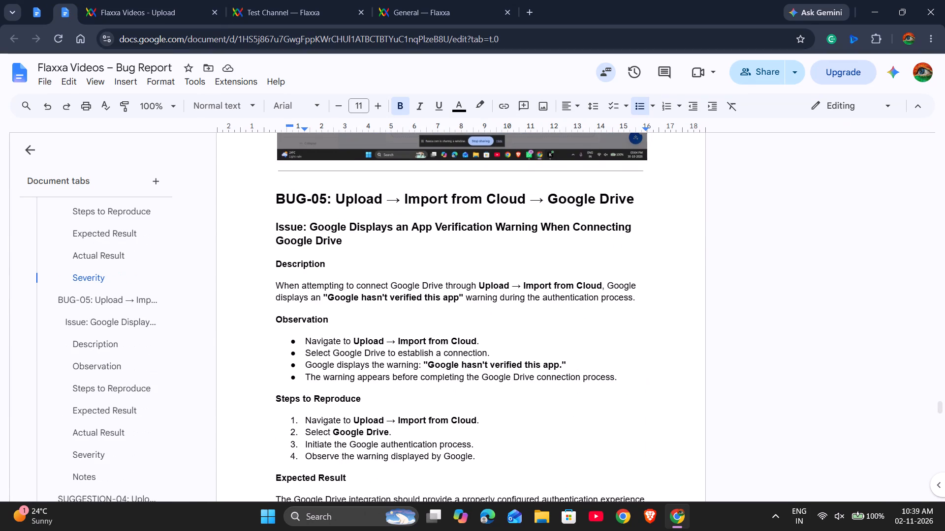
{"action": "scroll", "coordinate": [486, 323], "scroll_direction": "down", "scroll_amount": 1}
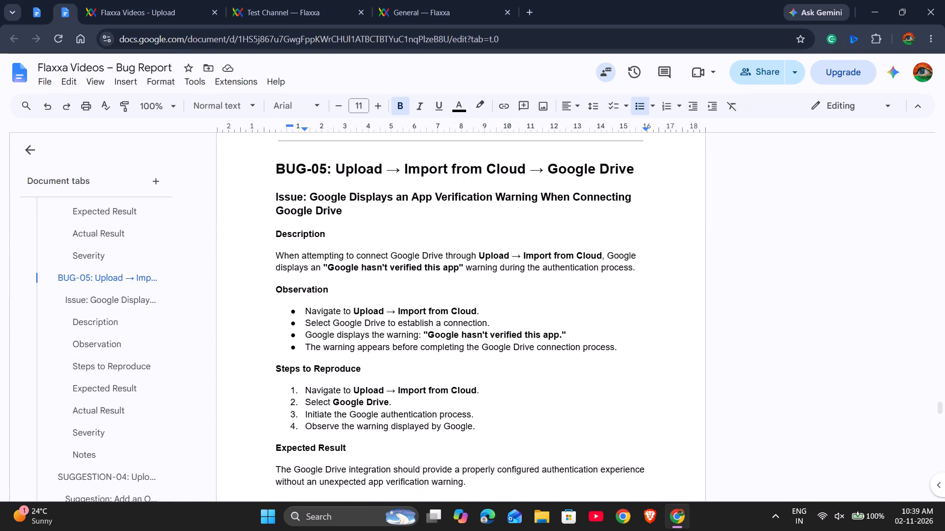
{"action": "scroll", "coordinate": [486, 323], "scroll_direction": "down", "scroll_amount": 1}
Check Import from Cloud on the Flaxxa Videos Upload page by opening the Google Drive file picker, cancel it, and return to the bug report.
{"action": "left_click", "coordinate": [152, 0]}
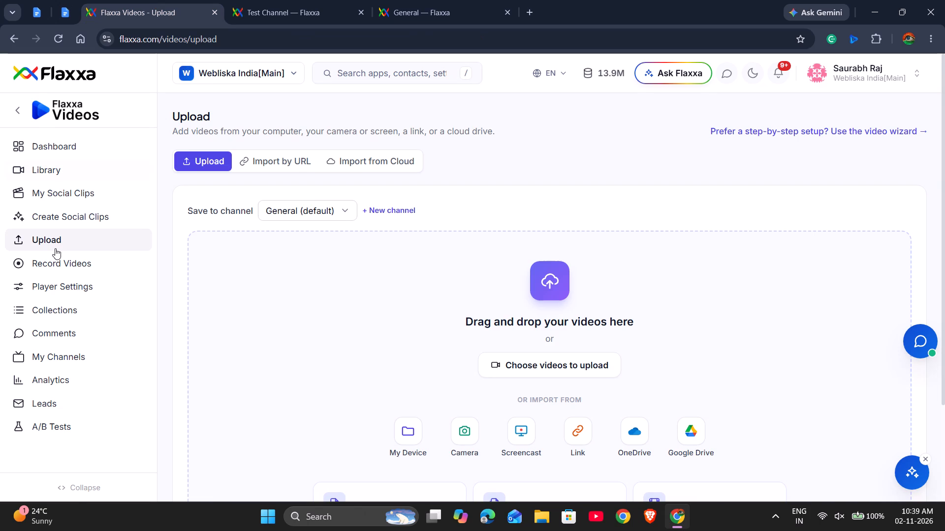
{"action": "left_click", "coordinate": [372, 159]}
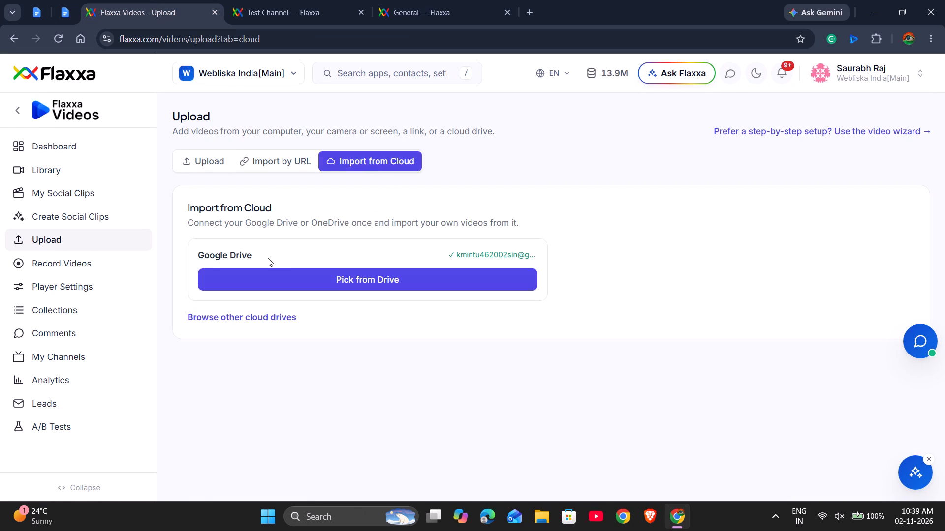
{"action": "left_click", "coordinate": [280, 159]}
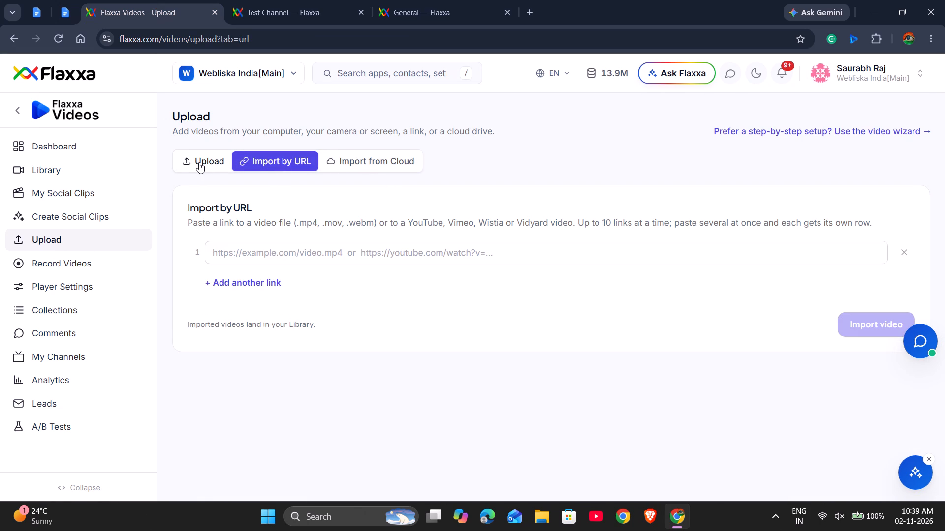
{"action": "left_click", "coordinate": [199, 162]}
{"action": "left_click", "coordinate": [389, 157]}
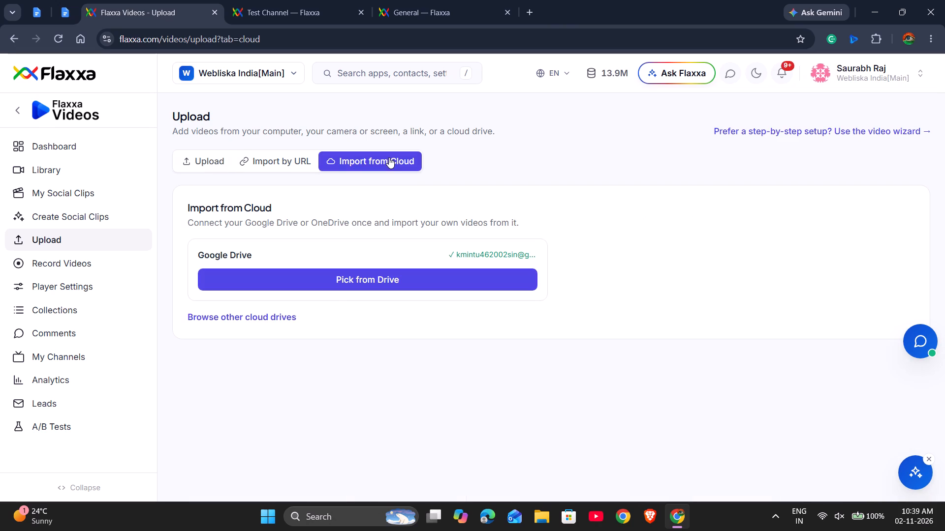
{"action": "left_click", "coordinate": [400, 281]}
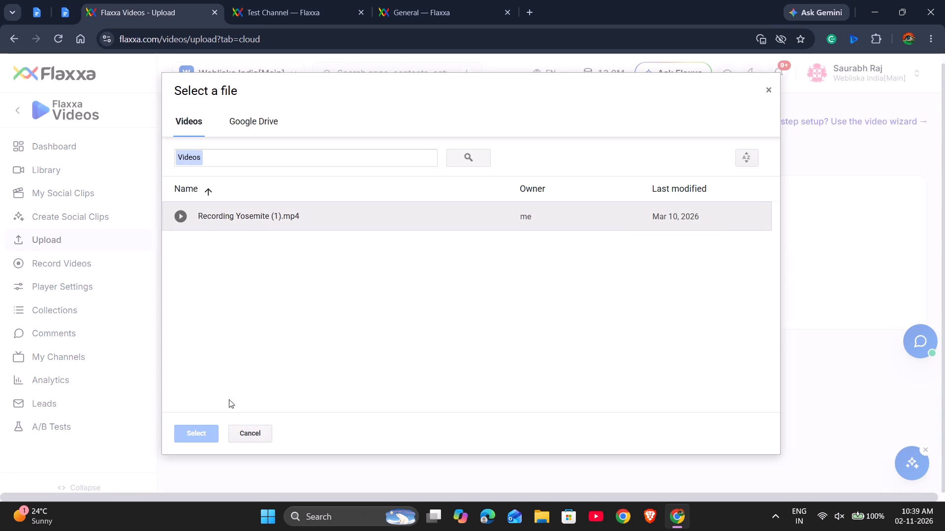
{"action": "left_click", "coordinate": [251, 430]}
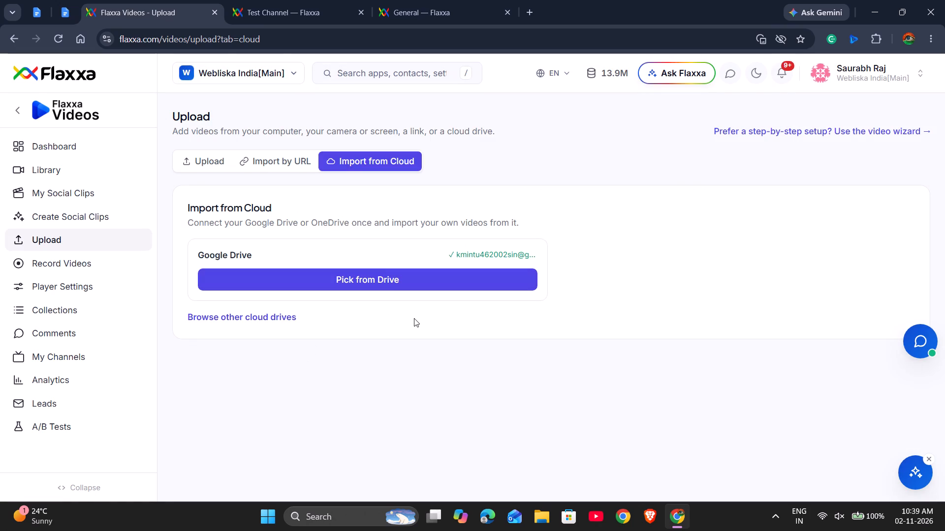
{"action": "left_click", "coordinate": [414, 318]}
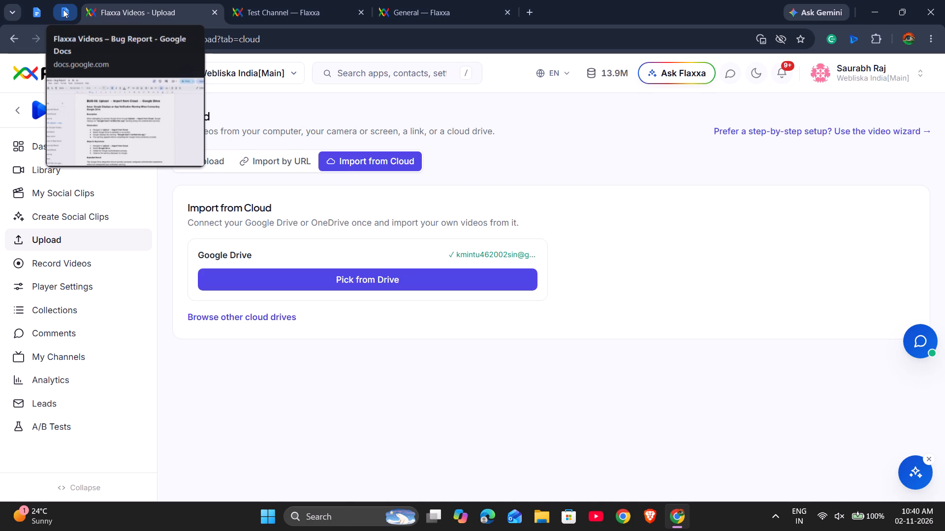
{"action": "left_click", "coordinate": [63, 9]}
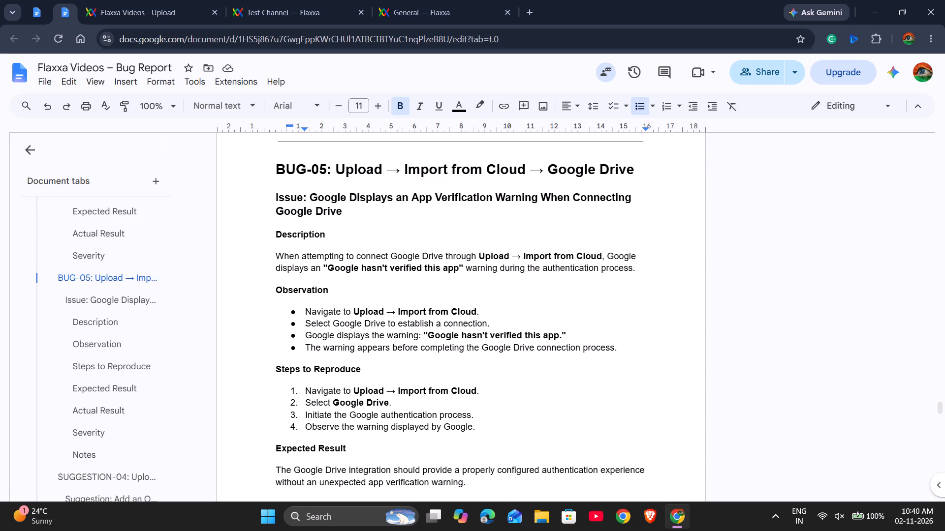
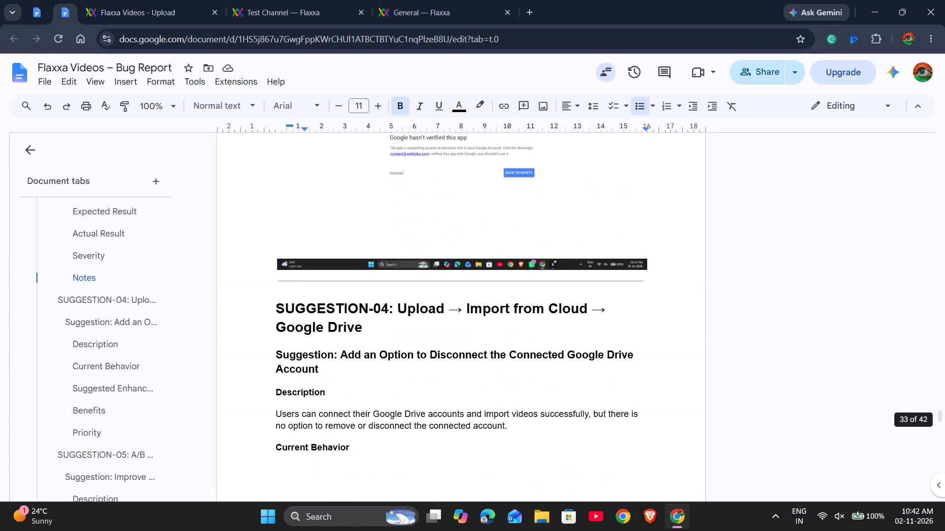
Review SUGGESTION-04 and the BUG-05 Google Drive entry in the bug report, comparing them with the Import from Cloud page.
{"action": "scroll", "coordinate": [417, 279], "scroll_direction": "down", "scroll_amount": 2}
{"action": "scroll", "coordinate": [417, 279], "scroll_direction": "up", "scroll_amount": 1}
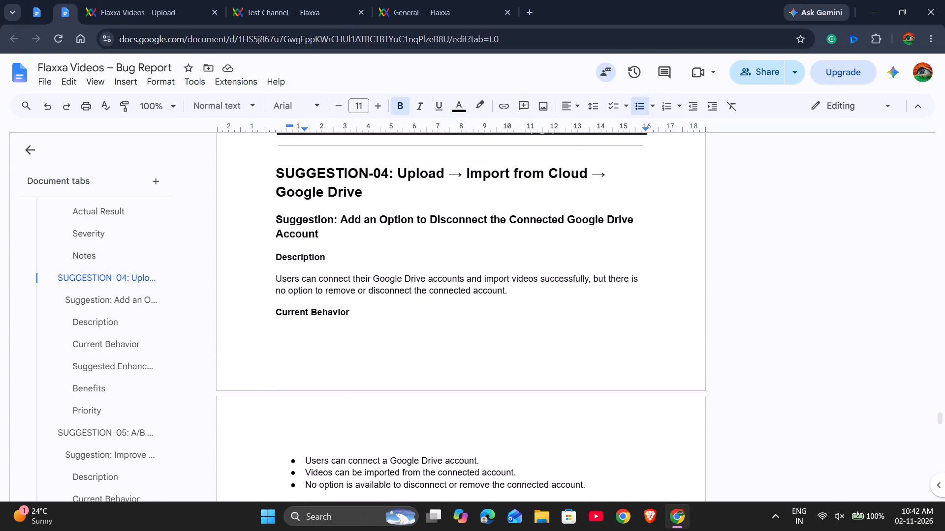
{"action": "scroll", "coordinate": [417, 279], "scroll_direction": "up", "scroll_amount": 7}
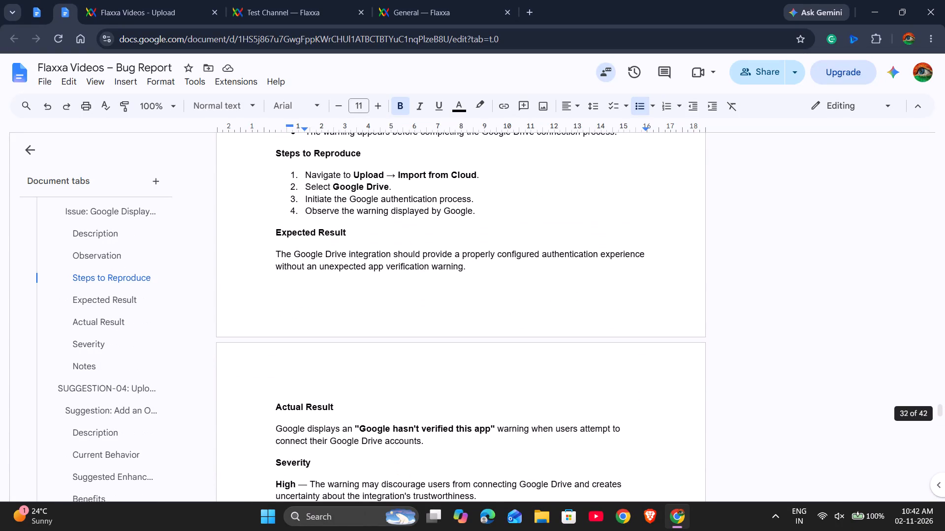
{"action": "scroll", "coordinate": [417, 279], "scroll_direction": "up", "scroll_amount": 1}
{"action": "left_click", "coordinate": [111, 0]}
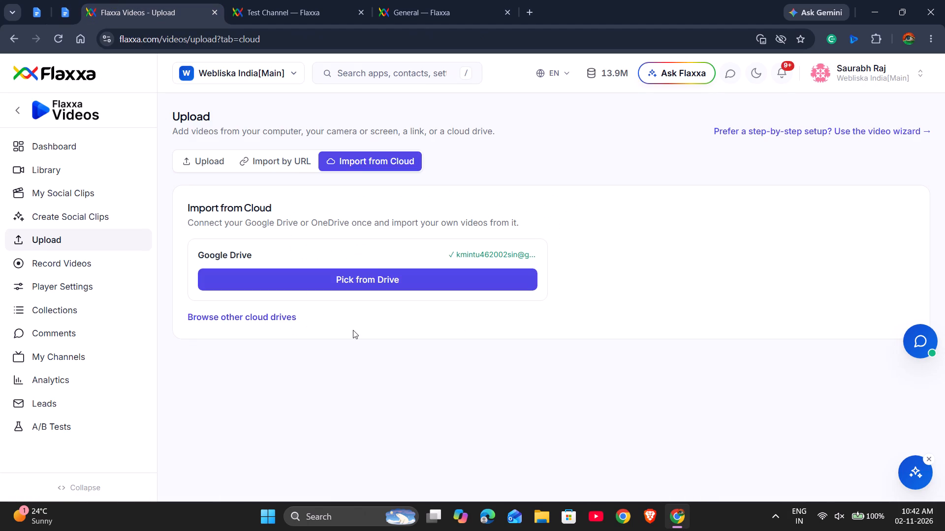
{"action": "left_click", "coordinate": [68, 4]}
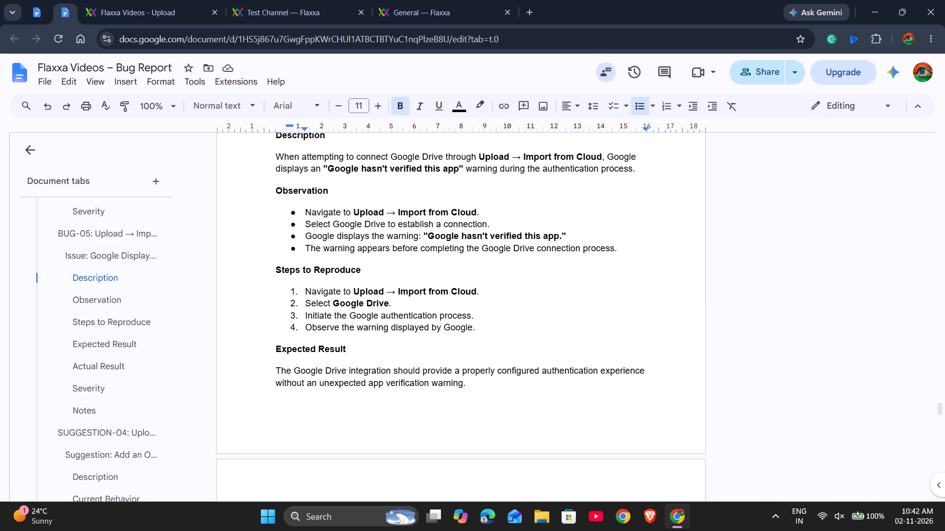
{"action": "scroll", "coordinate": [447, 401], "scroll_direction": "down", "scroll_amount": 4}
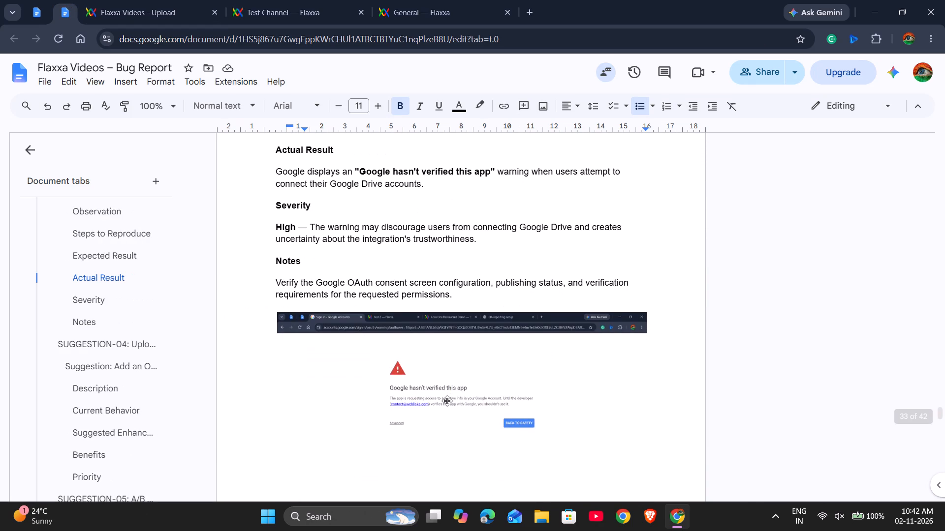
Check the import sources offered under Browse other cloud drives on the Flaxxa Videos Upload page, and close the dialog.
{"action": "left_click", "coordinate": [179, 1]}
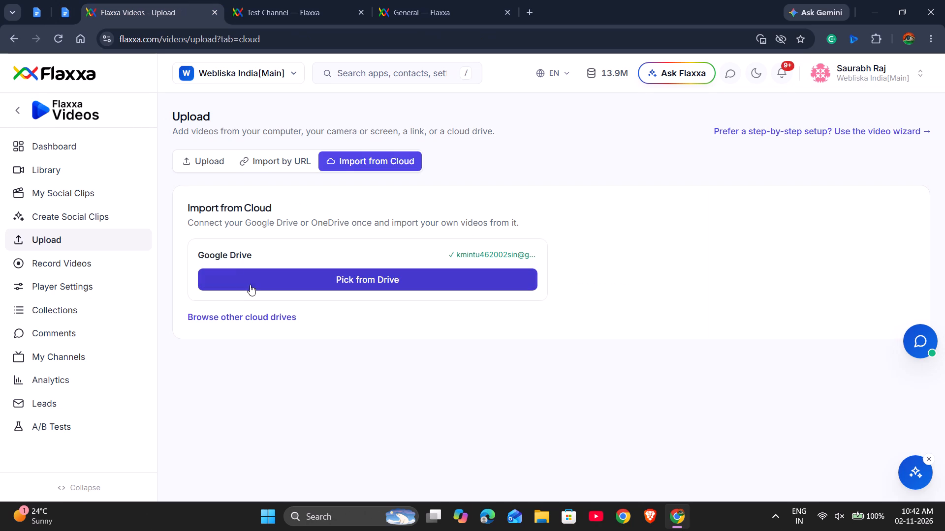
{"action": "left_click", "coordinate": [251, 318]}
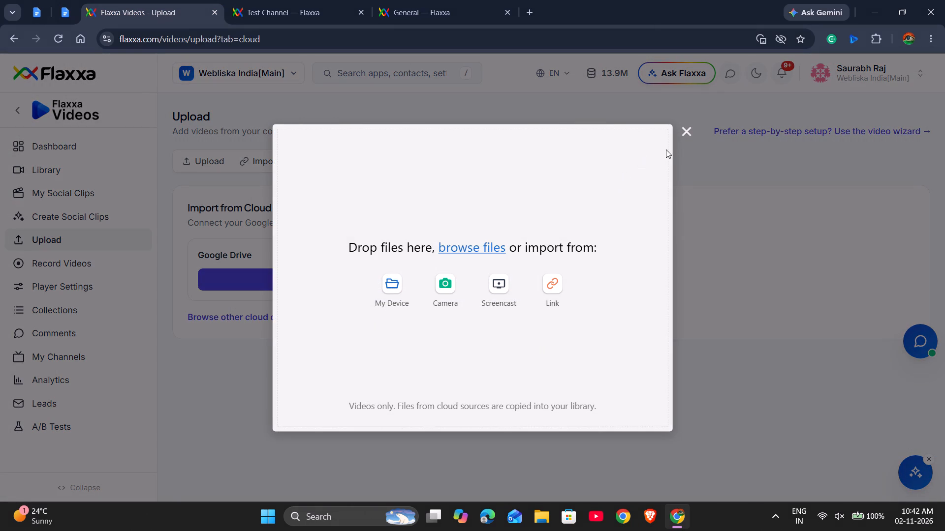
{"action": "left_click", "coordinate": [686, 136]}
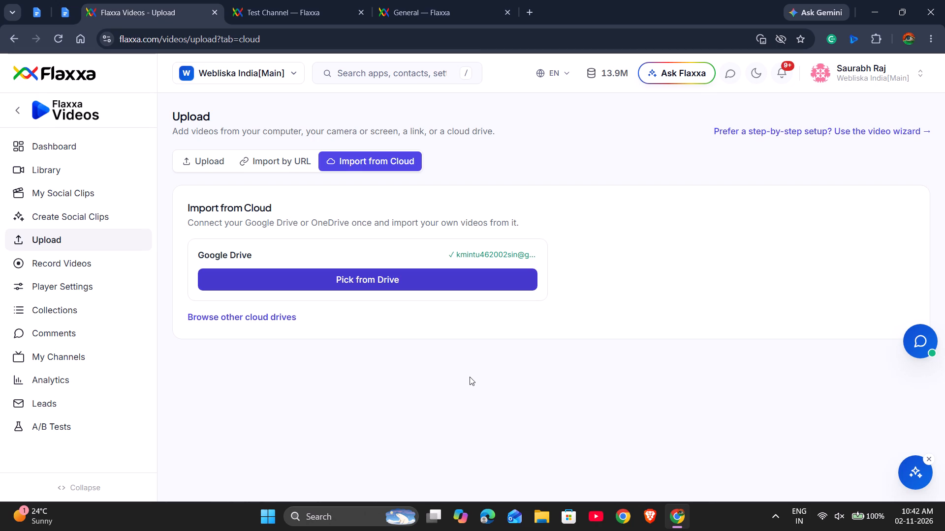
Return to the bug report and review SUGGESTION-04 and SUGGESTION-05: A/B Tests → Results.
{"action": "left_click", "coordinate": [68, 13]}
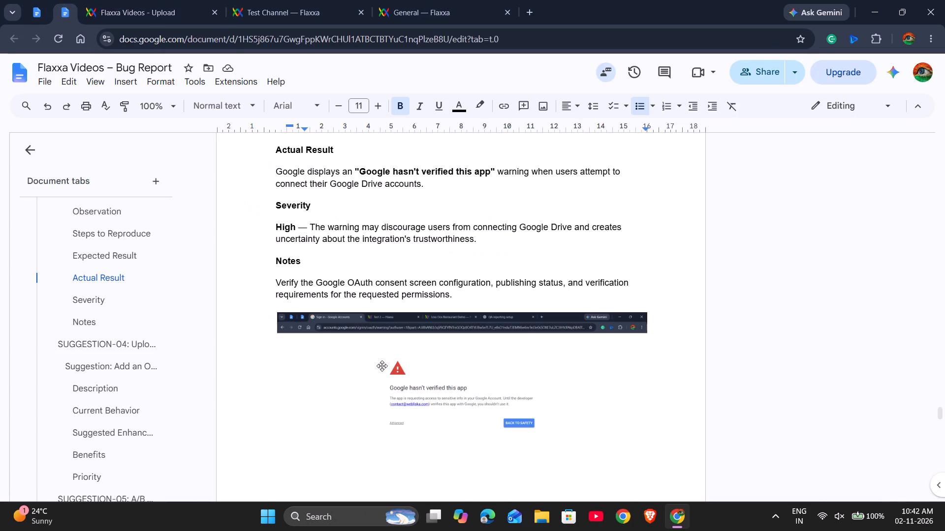
{"action": "scroll", "coordinate": [382, 367], "scroll_direction": "down", "scroll_amount": 4}
{"action": "scroll", "coordinate": [382, 367], "scroll_direction": "up", "scroll_amount": 1}
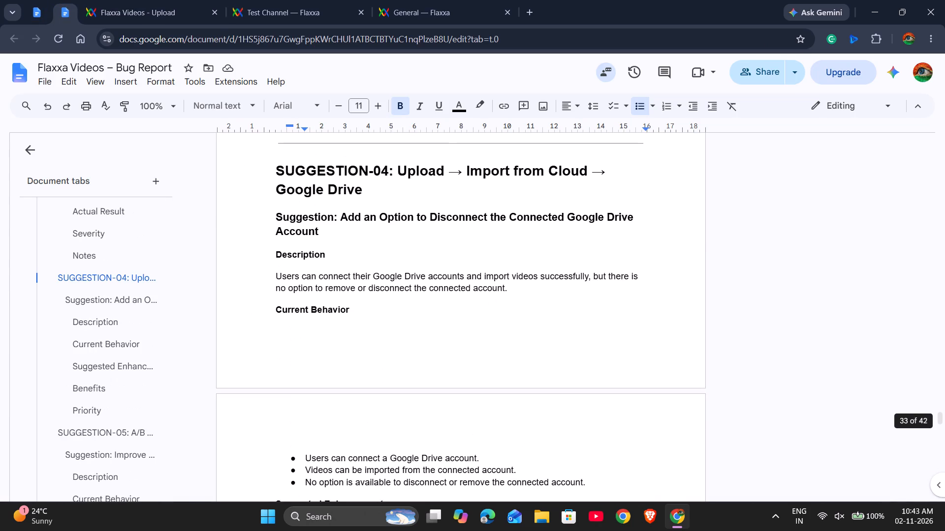
{"action": "scroll", "coordinate": [382, 367], "scroll_direction": "up", "scroll_amount": 1}
{"action": "scroll", "coordinate": [382, 367], "scroll_direction": "down", "scroll_amount": 6}
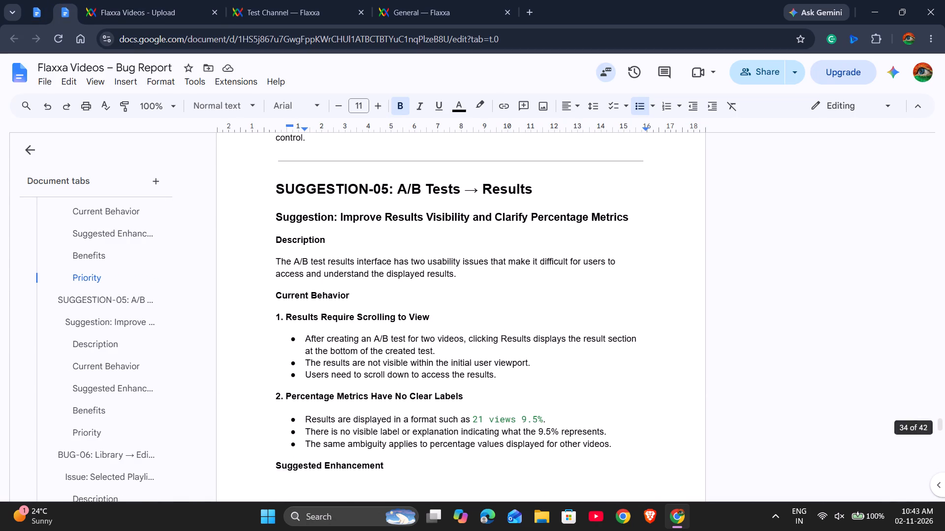
{"action": "scroll", "coordinate": [382, 367], "scroll_direction": "down", "scroll_amount": 1}
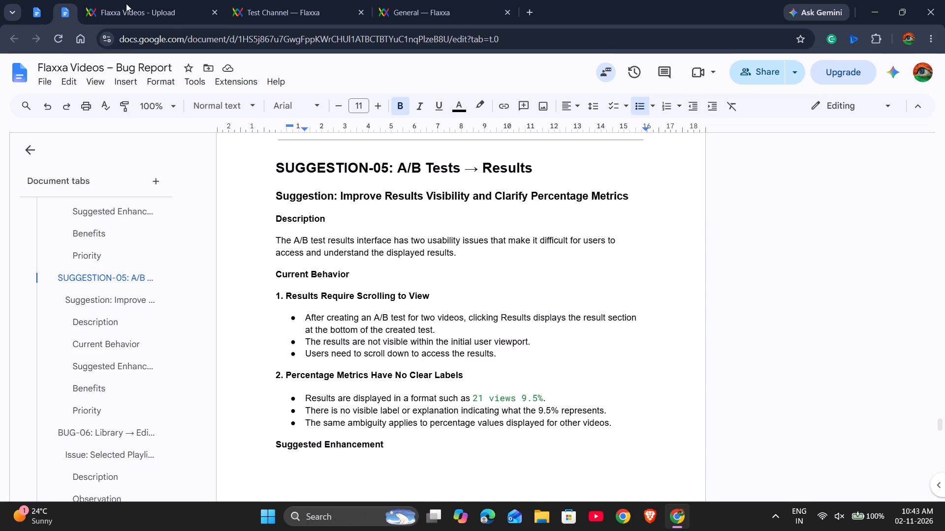
Open A/B Tests in Flaxxa Videos and show Test 1's results to examine their visibility and percentage labels.
{"action": "left_click", "coordinate": [157, 9]}
{"action": "left_click", "coordinate": [56, 424]}
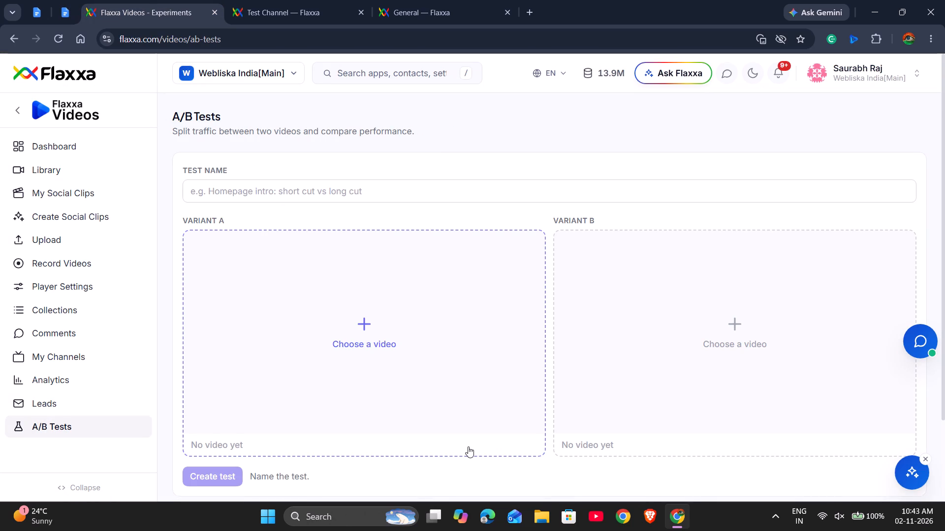
{"action": "scroll", "coordinate": [558, 431], "scroll_direction": "down", "scroll_amount": 3}
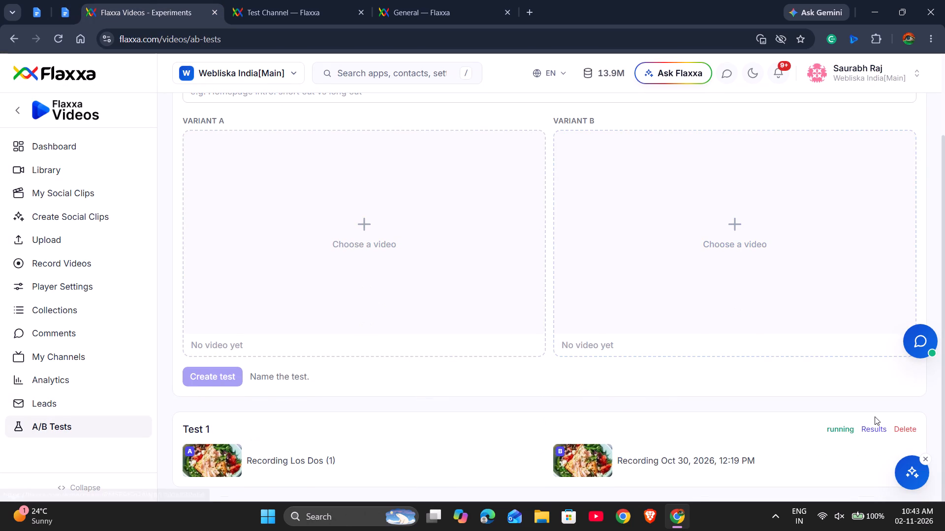
{"action": "left_click", "coordinate": [870, 430]}
{"action": "scroll", "coordinate": [658, 423], "scroll_direction": "down", "scroll_amount": 1}
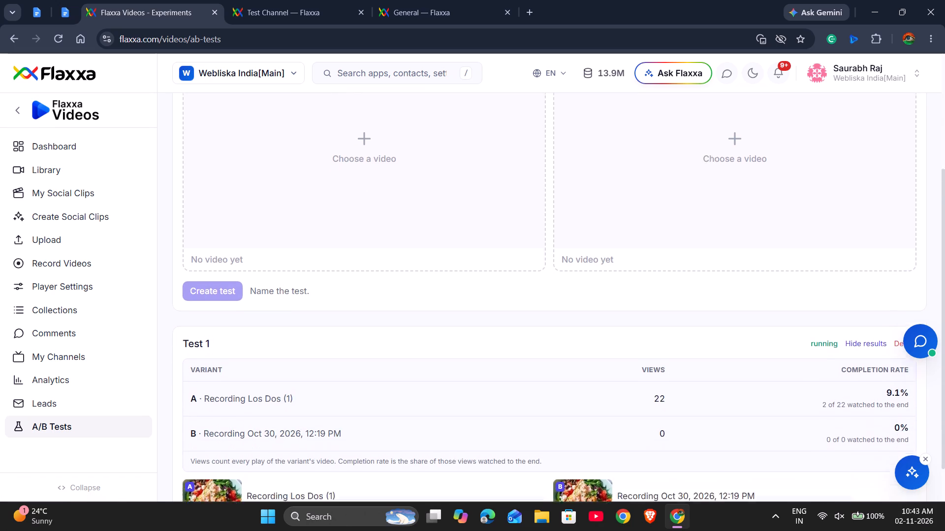
{"action": "scroll", "coordinate": [658, 423], "scroll_direction": "down", "scroll_amount": 1}
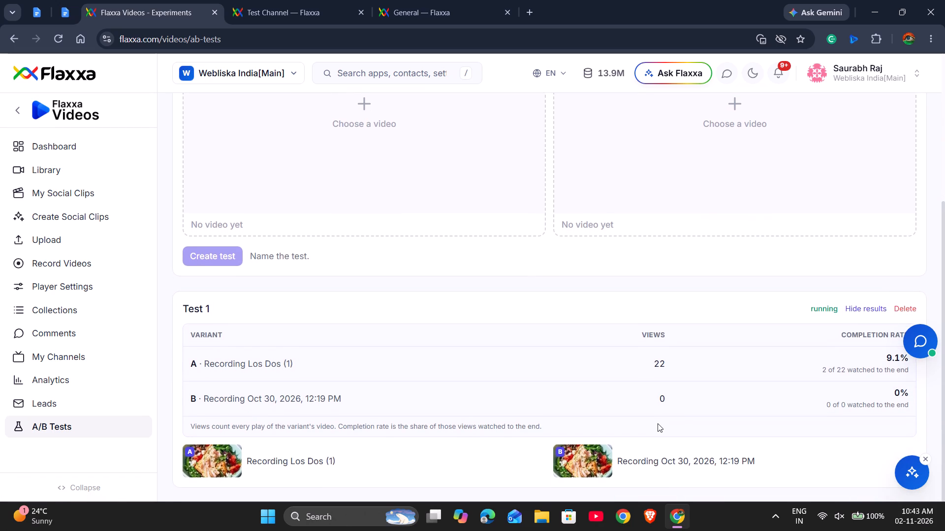
Hide Test 1's results and show them again to recheck where they appear on the page.
{"action": "left_click", "coordinate": [868, 308]}
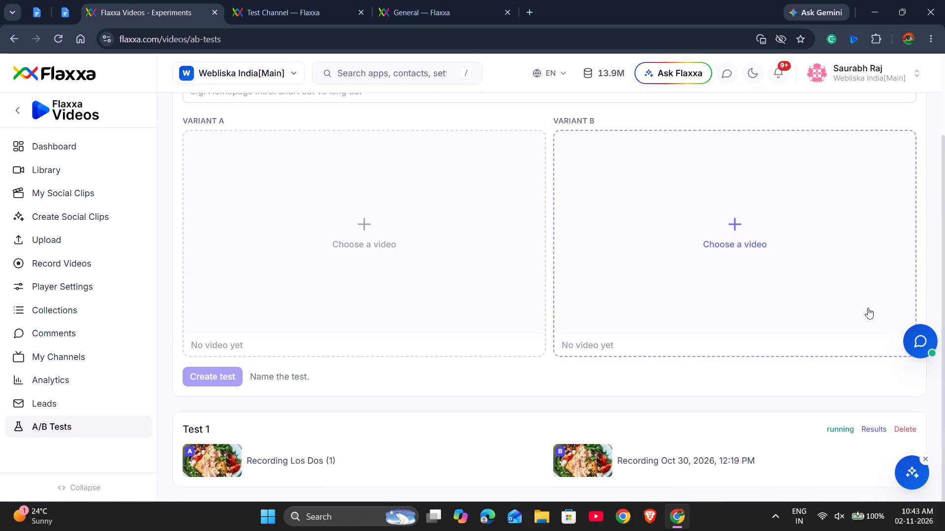
{"action": "left_click", "coordinate": [873, 431]}
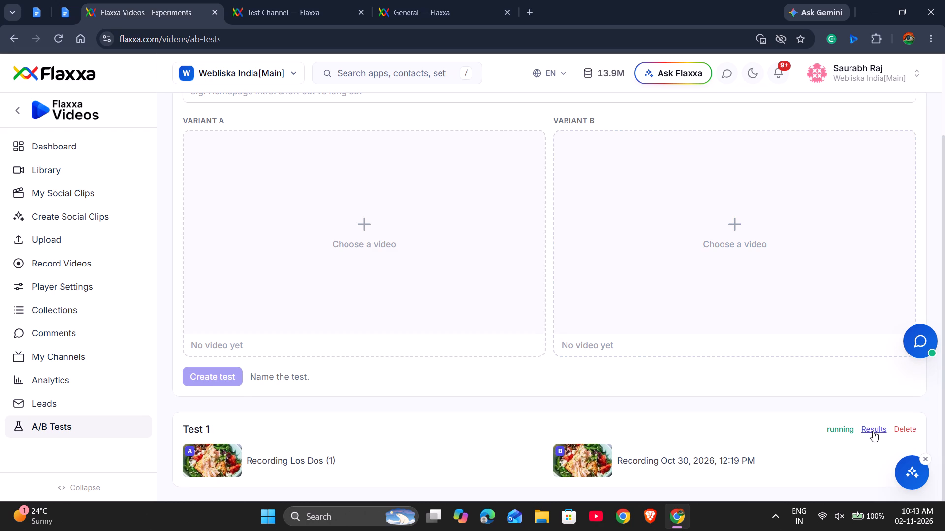
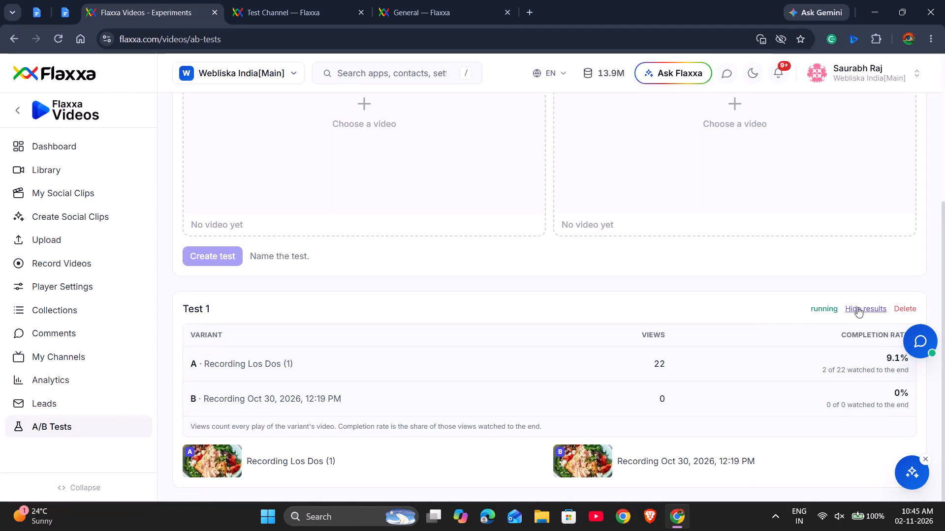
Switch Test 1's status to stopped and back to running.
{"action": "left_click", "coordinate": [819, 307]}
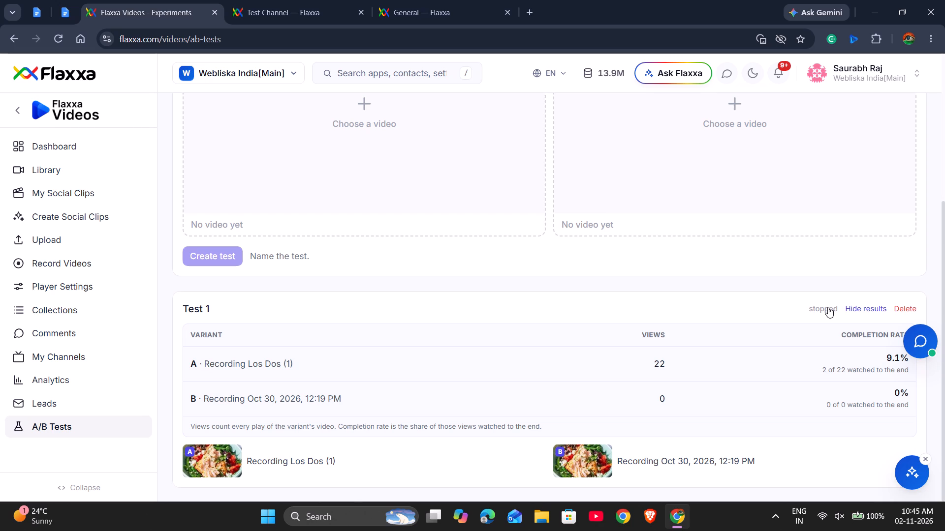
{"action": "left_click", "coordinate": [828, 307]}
Delete the Test 1 A/B test.
{"action": "left_click", "coordinate": [908, 308]}
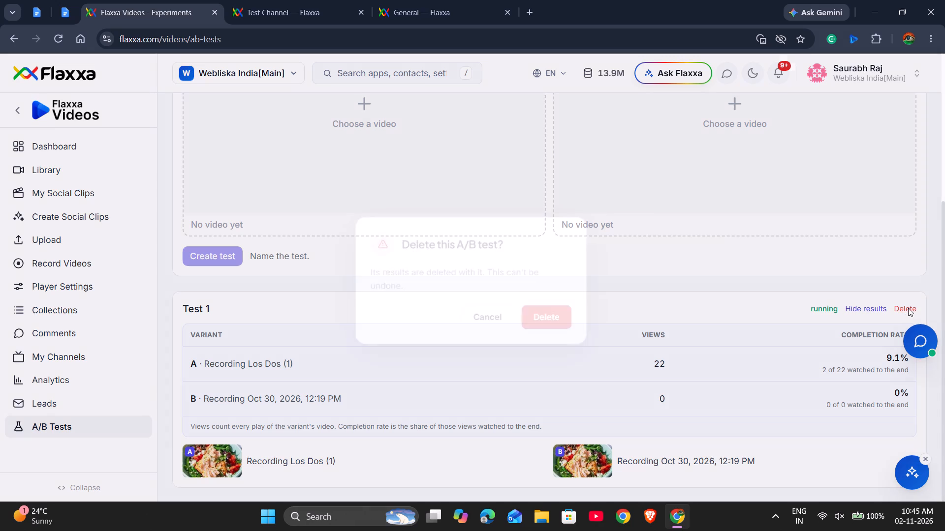
{"action": "left_click", "coordinate": [551, 315]}
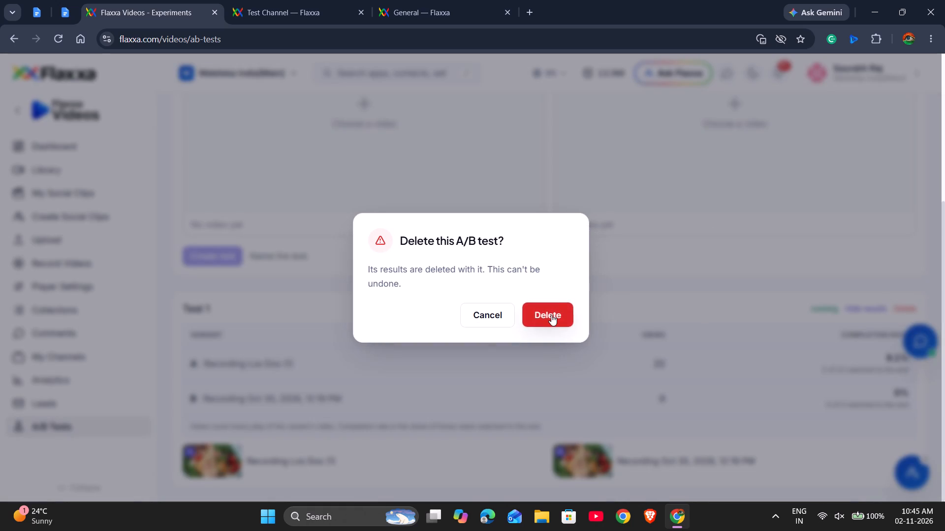
Try to create an A/B test named Test with Recording Los Dos (1) as Variant A and Omniosuite Video as Variant B.
{"action": "left_click", "coordinate": [332, 279]}
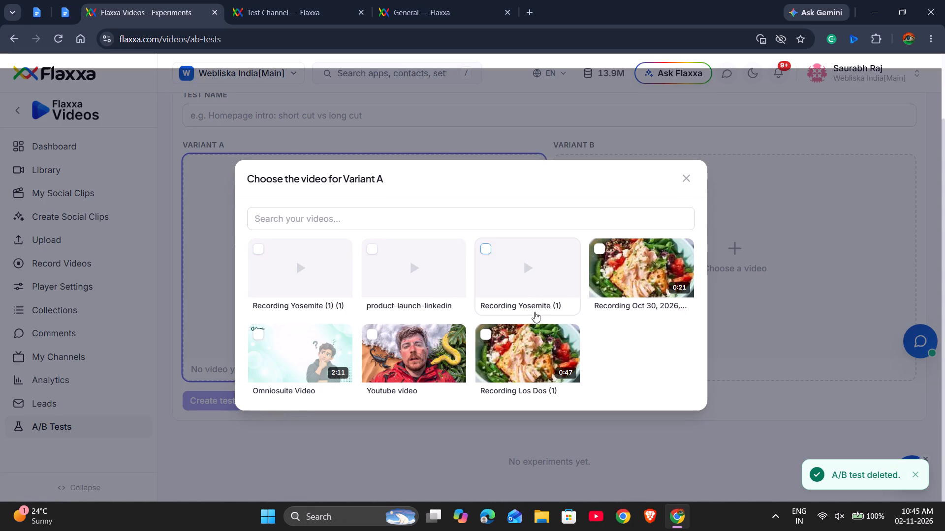
{"action": "left_click", "coordinate": [485, 330]}
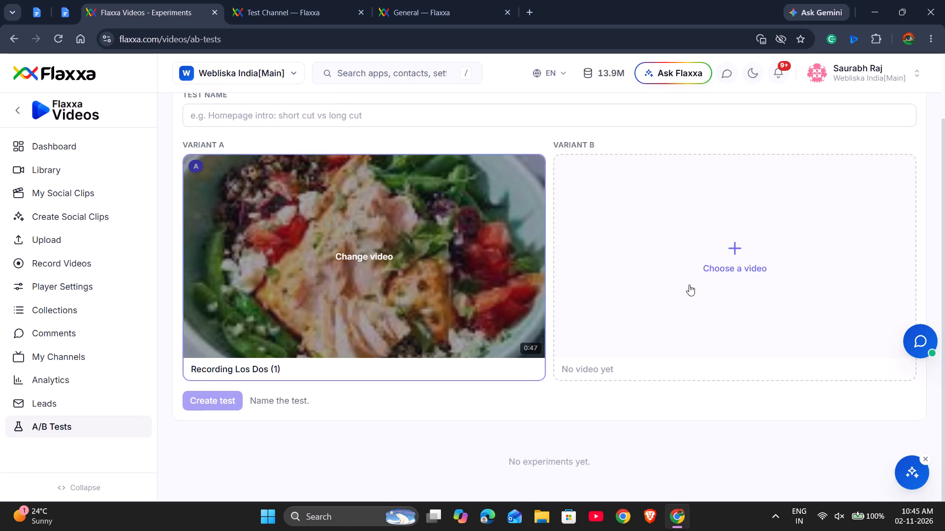
{"action": "left_click", "coordinate": [709, 277]}
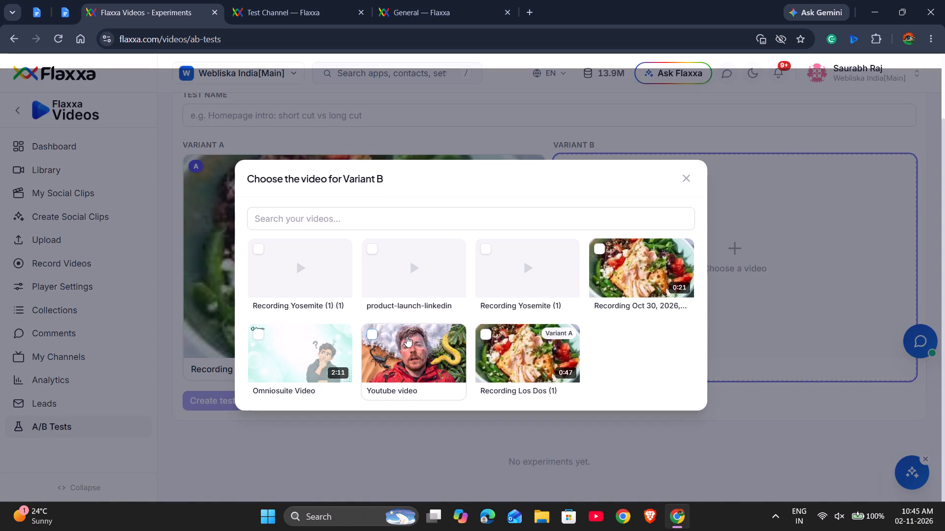
{"action": "left_click", "coordinate": [292, 352]}
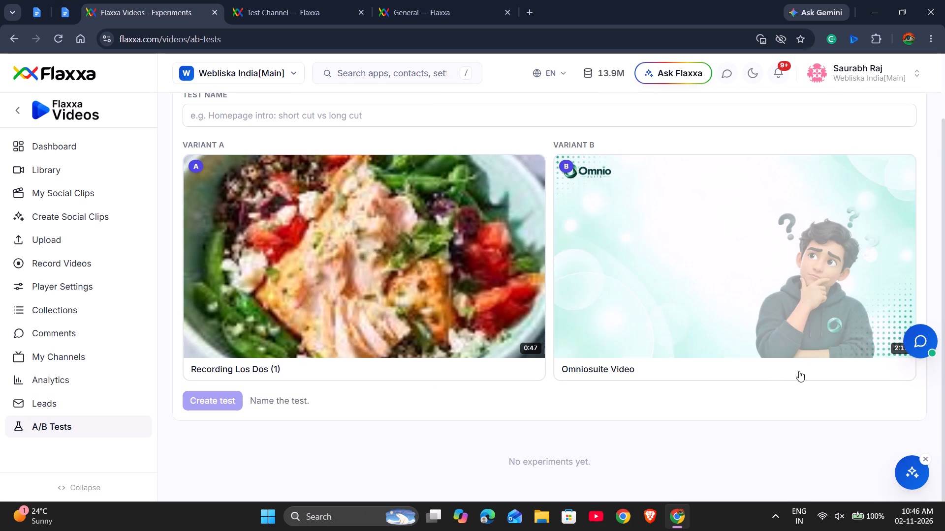
{"action": "scroll", "coordinate": [793, 427], "scroll_direction": "down", "scroll_amount": 1}
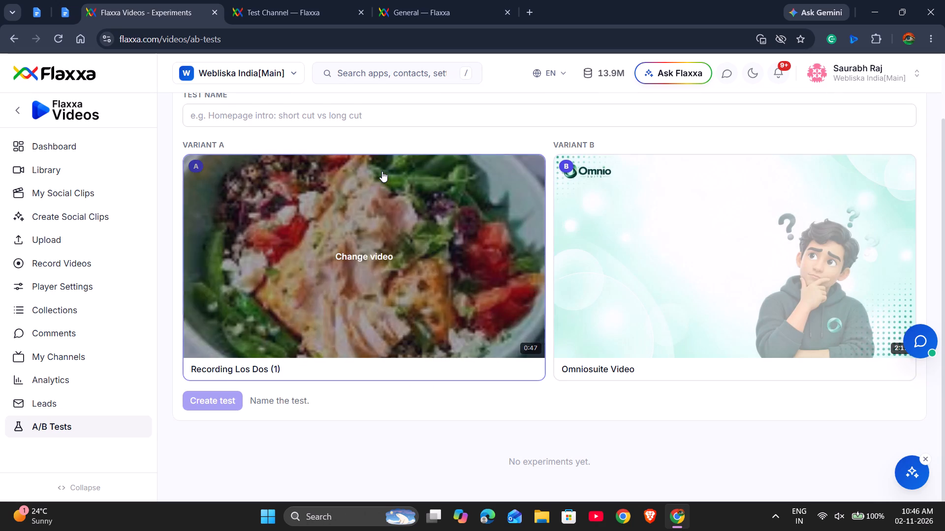
{"action": "scroll", "coordinate": [382, 171], "scroll_direction": "up", "scroll_amount": 2}
{"action": "left_click", "coordinate": [319, 197]}
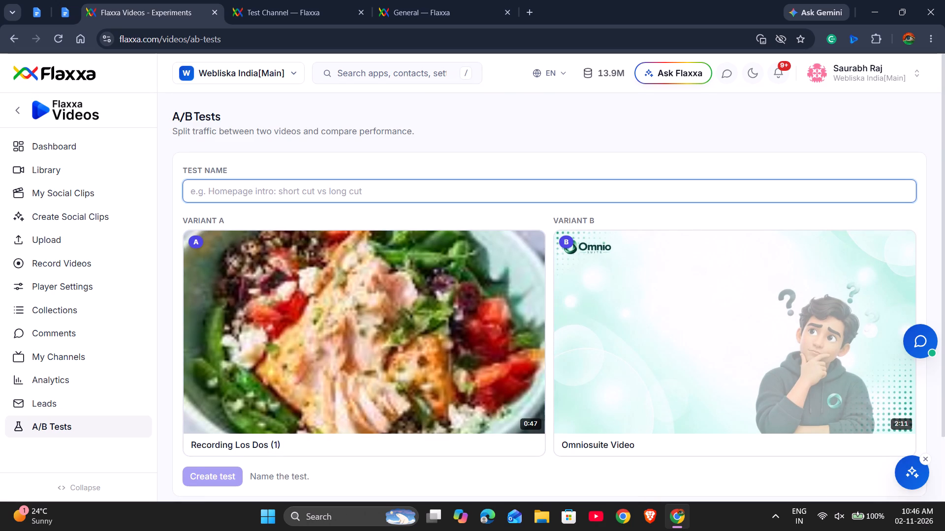
{"action": "type", "text": "Test"}
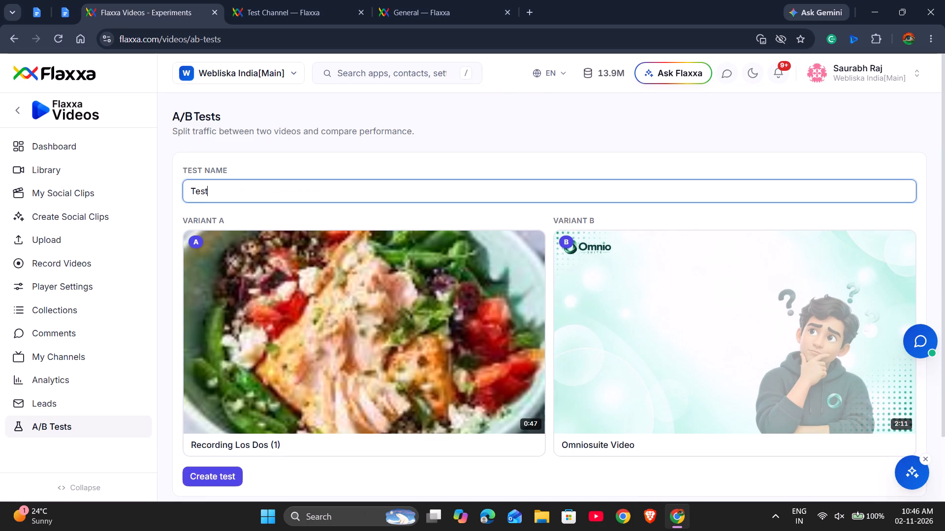
{"action": "left_click", "coordinate": [218, 476]}
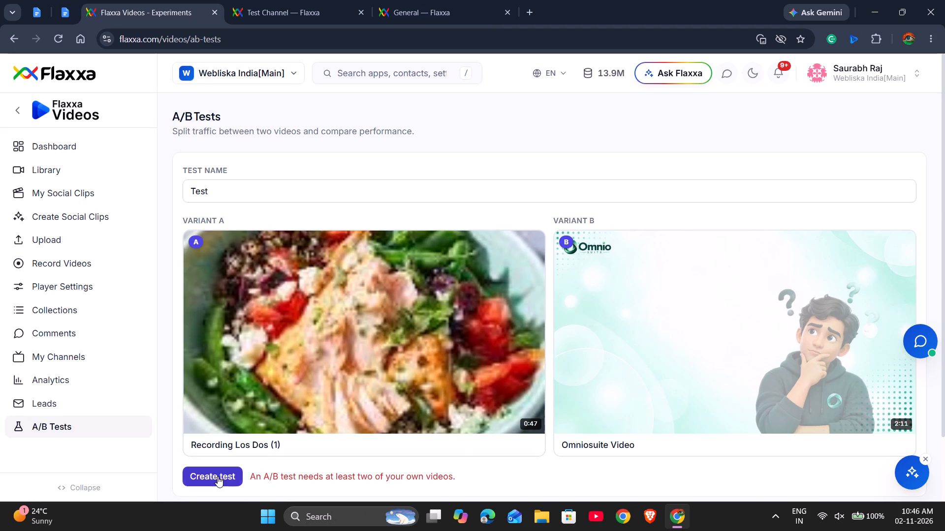
Replace Variant B with Recording Oct 30, 2026, 12:19 PM and create the A/B test.
{"action": "scroll", "coordinate": [556, 448], "scroll_direction": "down", "scroll_amount": 1}
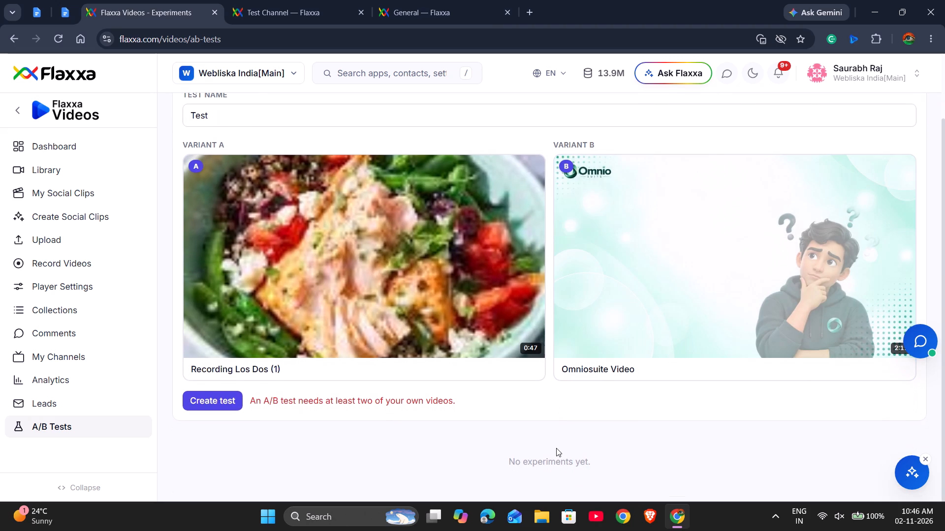
{"action": "left_click", "coordinate": [644, 286]}
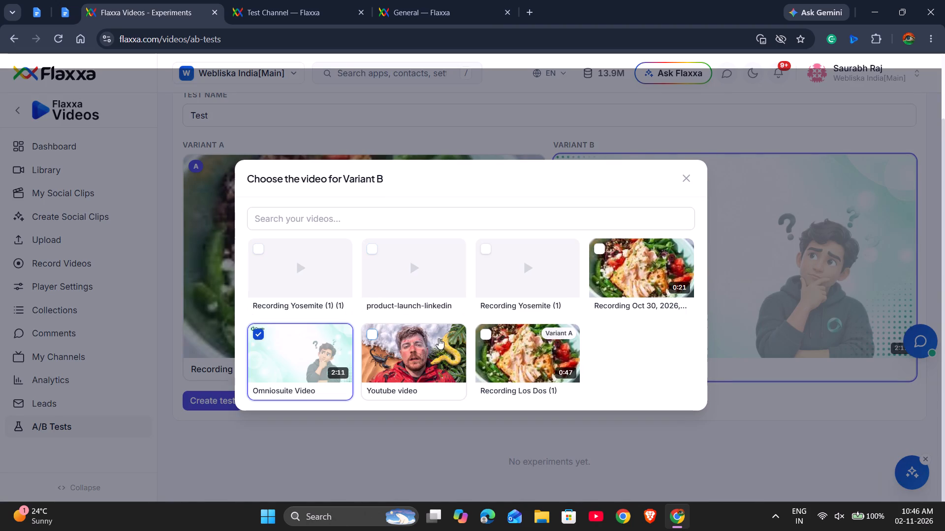
{"action": "left_click", "coordinate": [598, 253]}
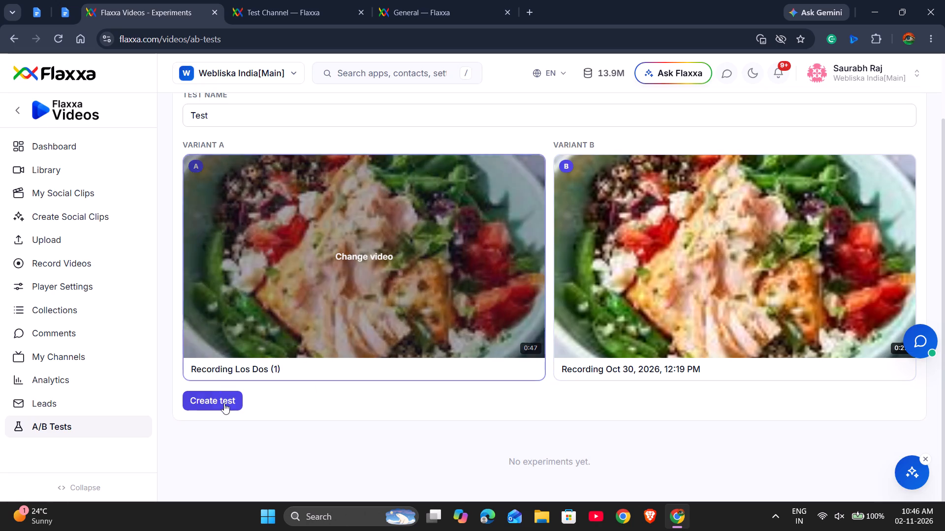
{"action": "left_click", "coordinate": [225, 407]}
Show the new Test's results and examine their position on the page and the metric labels.
{"action": "scroll", "coordinate": [549, 399], "scroll_direction": "down", "scroll_amount": 4}
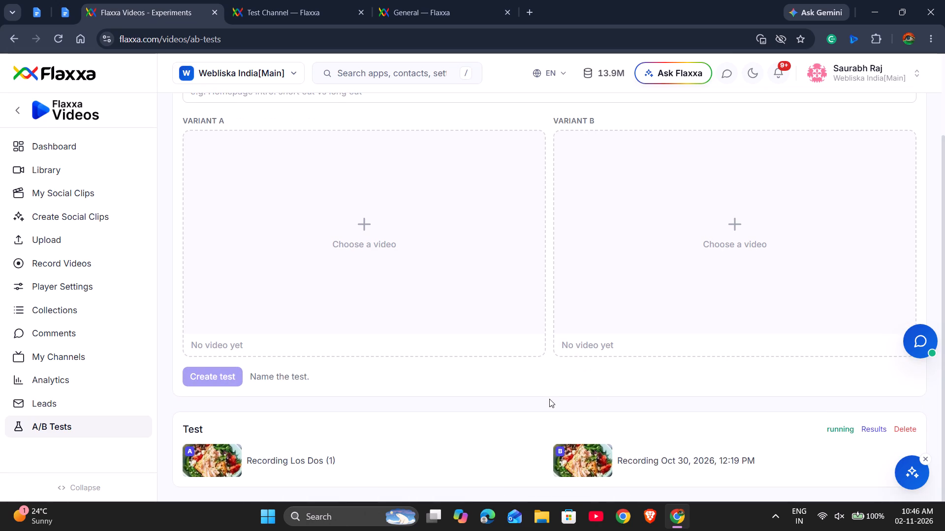
{"action": "left_click", "coordinate": [878, 423]}
{"action": "left_click", "coordinate": [873, 431]}
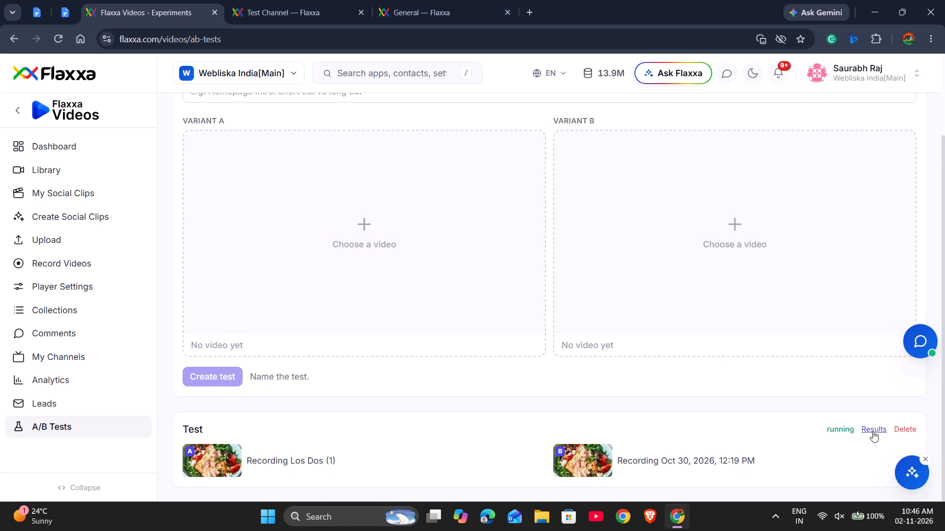
{"action": "scroll", "coordinate": [719, 424], "scroll_direction": "down", "scroll_amount": 1}
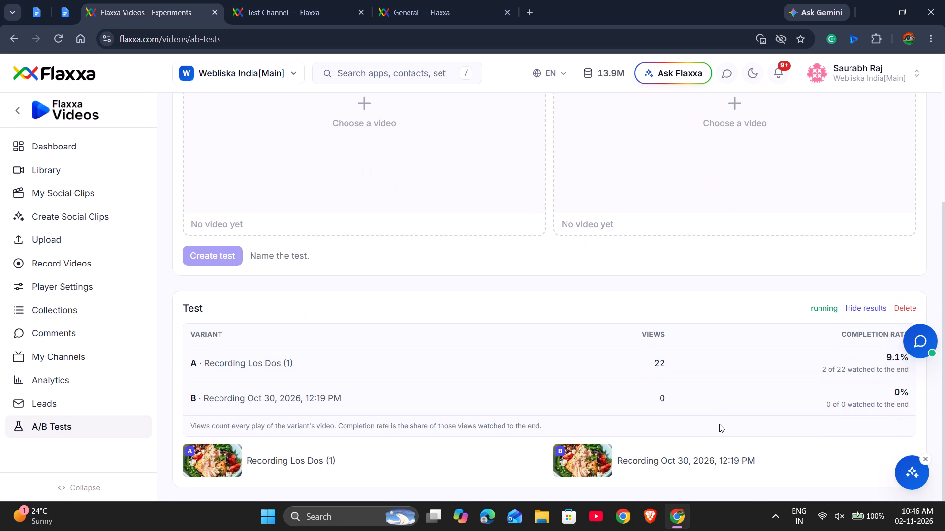
{"action": "scroll", "coordinate": [719, 424], "scroll_direction": "down", "scroll_amount": 1}
Return to the bug report and review SUGGESTION-05, BUG-06 and the start of Updated BUG-02: My Channels → View Channel.
{"action": "left_click", "coordinate": [70, 11]}
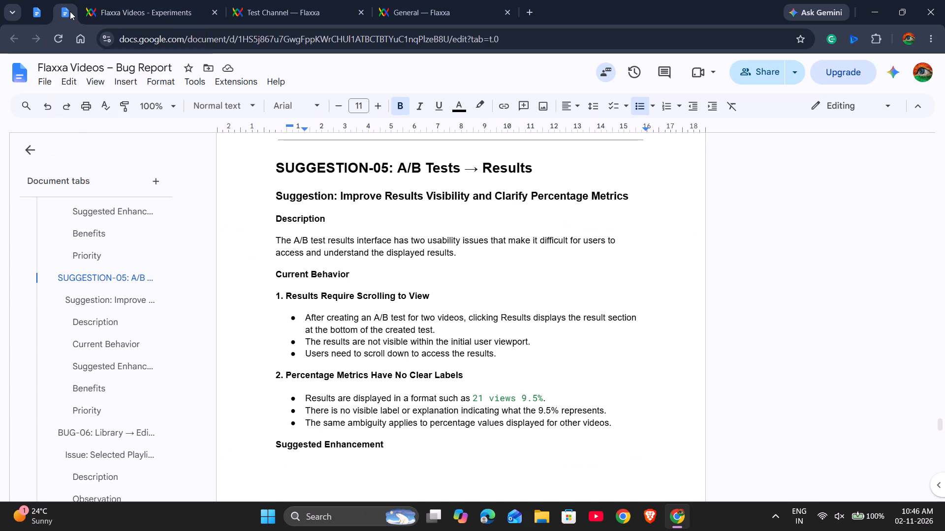
{"action": "scroll", "coordinate": [410, 320], "scroll_direction": "down", "scroll_amount": 1}
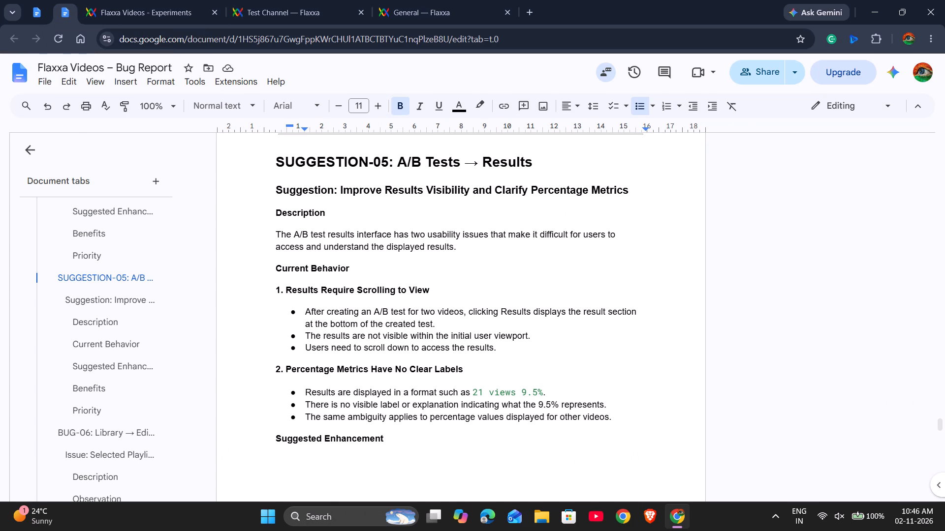
{"action": "scroll", "coordinate": [410, 320], "scroll_direction": "down", "scroll_amount": 1}
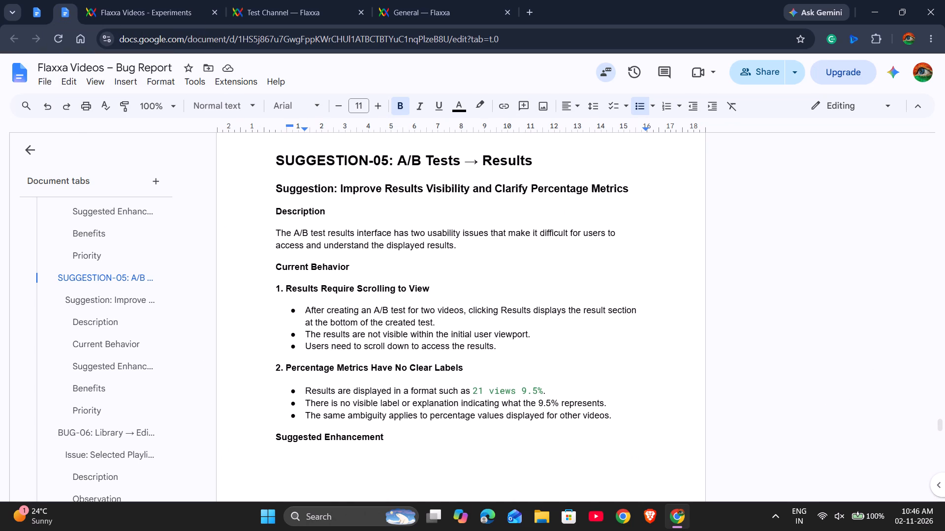
{"action": "scroll", "coordinate": [410, 320], "scroll_direction": "down", "scroll_amount": 7}
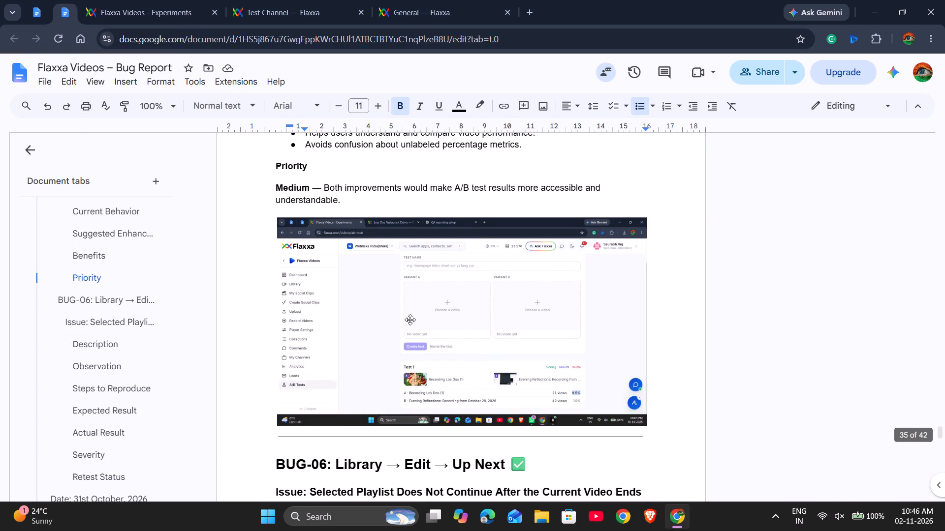
{"action": "scroll", "coordinate": [410, 320], "scroll_direction": "down", "scroll_amount": 3}
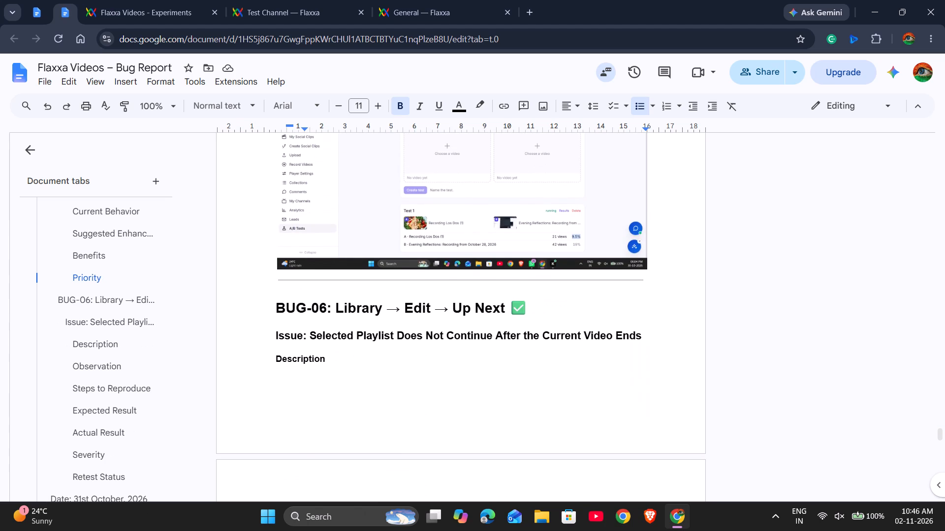
{"action": "scroll", "coordinate": [410, 320], "scroll_direction": "down", "scroll_amount": 5}
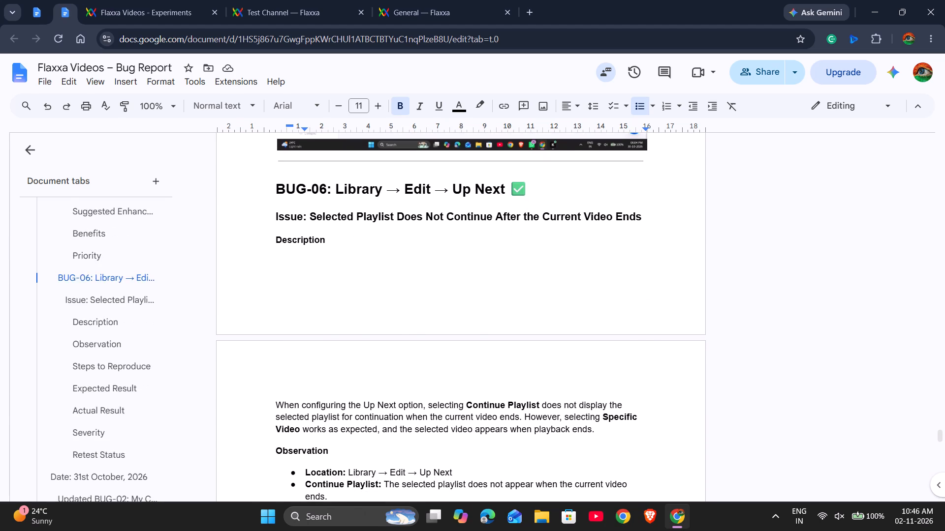
{"action": "scroll", "coordinate": [410, 320], "scroll_direction": "down", "scroll_amount": 7}
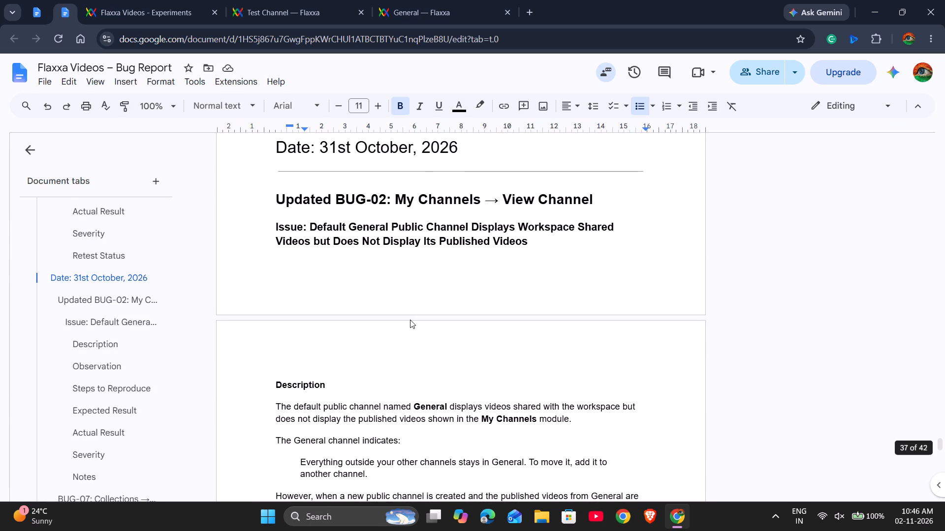
{"action": "scroll", "coordinate": [410, 320], "scroll_direction": "down", "scroll_amount": 1}
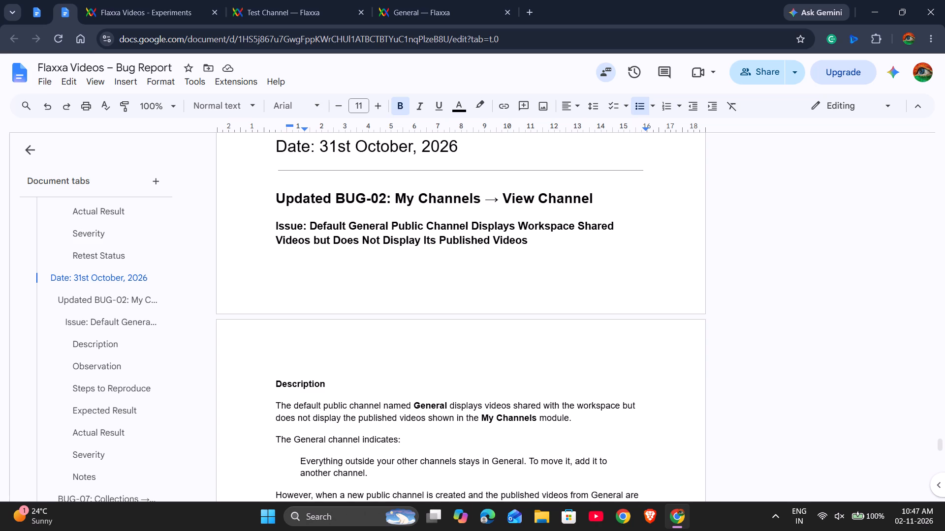
Read the rest of Updated BUG-02 and the BUG-07: Collections → Guided Setup → Add Videos entry in the bug report.
{"action": "scroll", "coordinate": [410, 320], "scroll_direction": "down", "scroll_amount": 2}
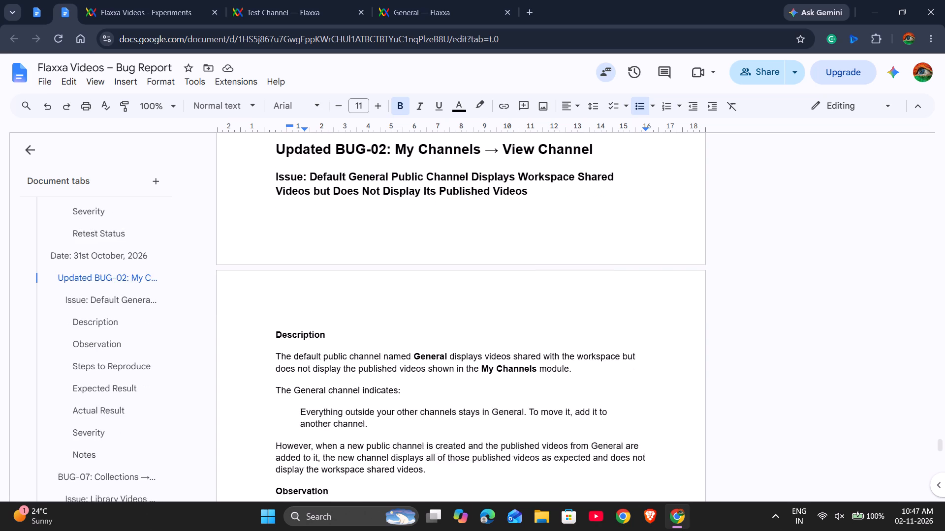
{"action": "scroll", "coordinate": [410, 320], "scroll_direction": "down", "scroll_amount": 8}
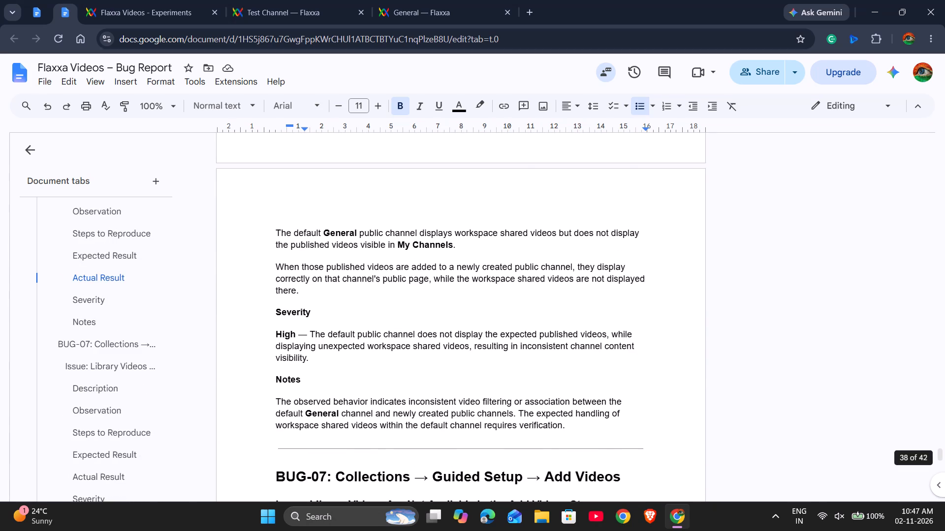
{"action": "scroll", "coordinate": [410, 320], "scroll_direction": "down", "scroll_amount": 3}
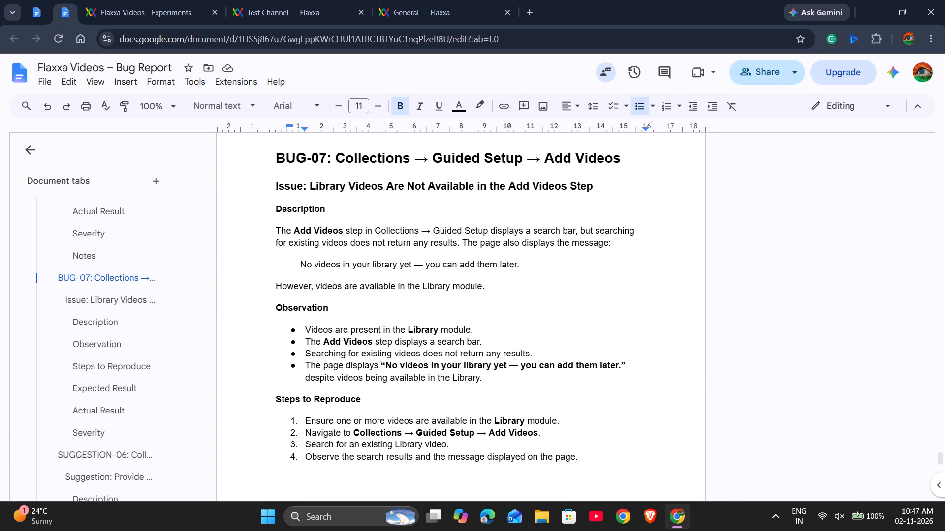
{"action": "scroll", "coordinate": [410, 320], "scroll_direction": "down", "scroll_amount": 1}
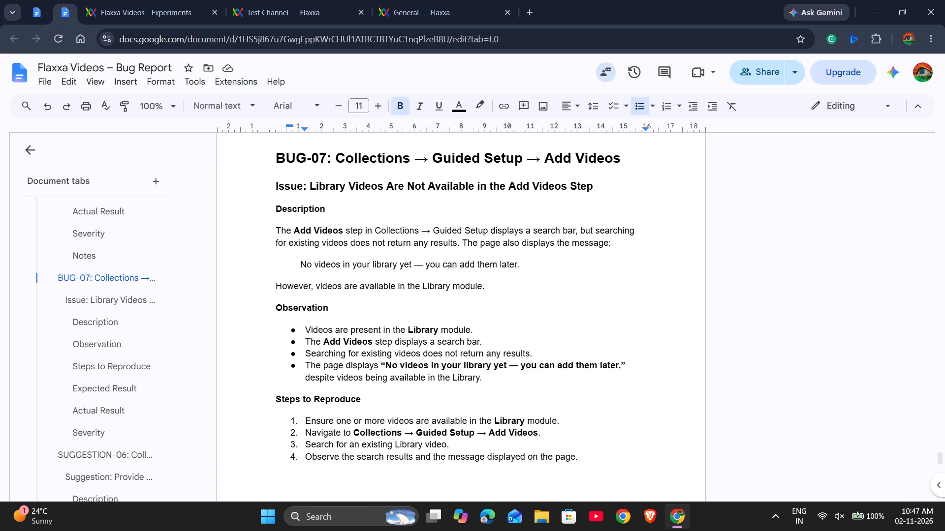
Open My Channels in Flaxxa Videos and examine the General and Test Channel cards.
{"action": "left_click", "coordinate": [152, 0]}
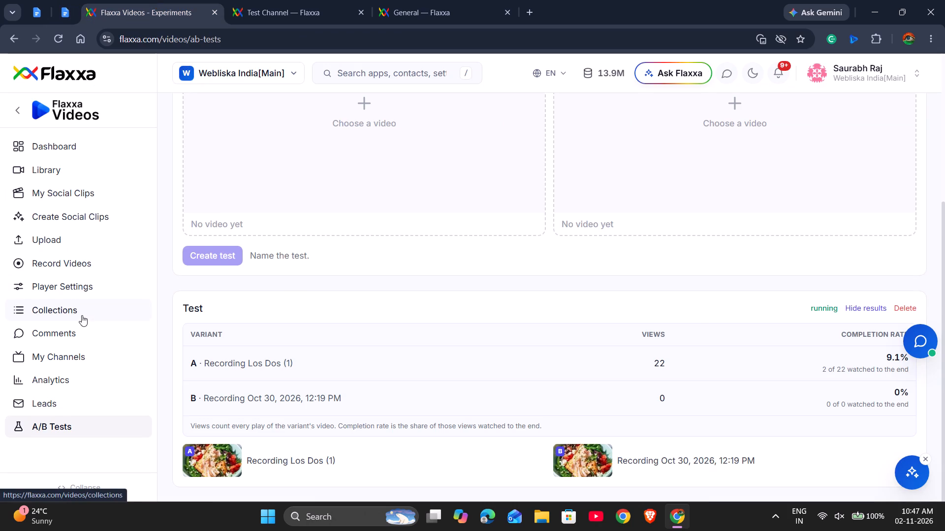
{"action": "left_click", "coordinate": [79, 352]}
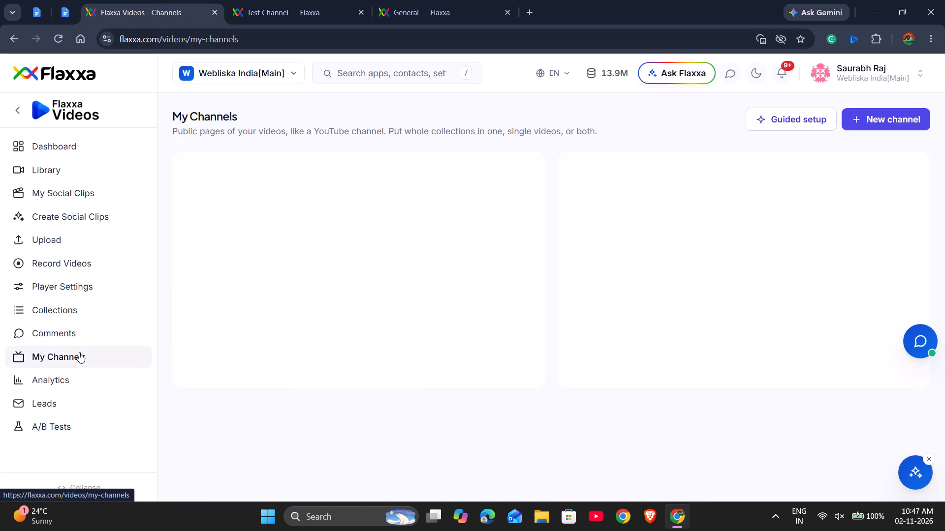
{"action": "scroll", "coordinate": [189, 518], "scroll_direction": "down", "scroll_amount": 2}
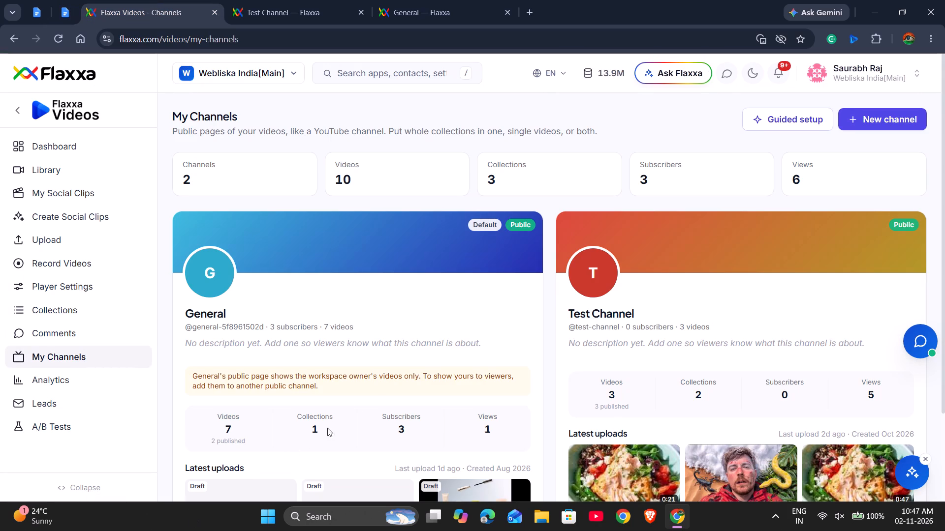
{"action": "scroll", "coordinate": [371, 393], "scroll_direction": "down", "scroll_amount": 2}
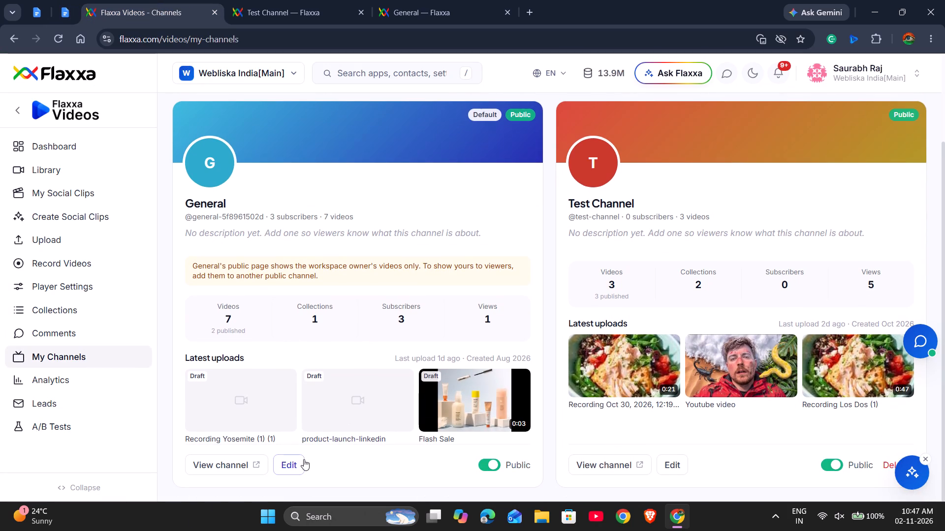
Open the General channel for editing, examine its assigned collections, single videos and social clips, and leave without saving.
{"action": "left_click", "coordinate": [294, 464]}
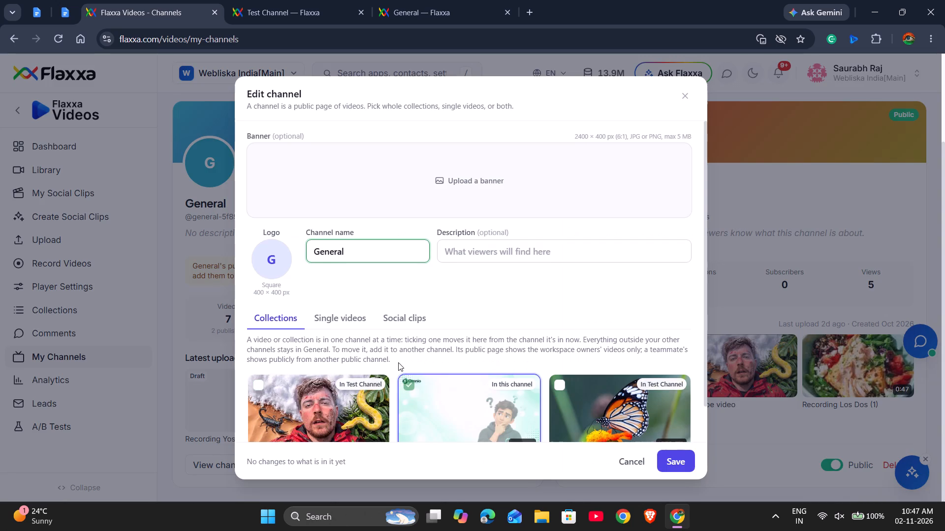
{"action": "scroll", "coordinate": [398, 362], "scroll_direction": "down", "scroll_amount": 1}
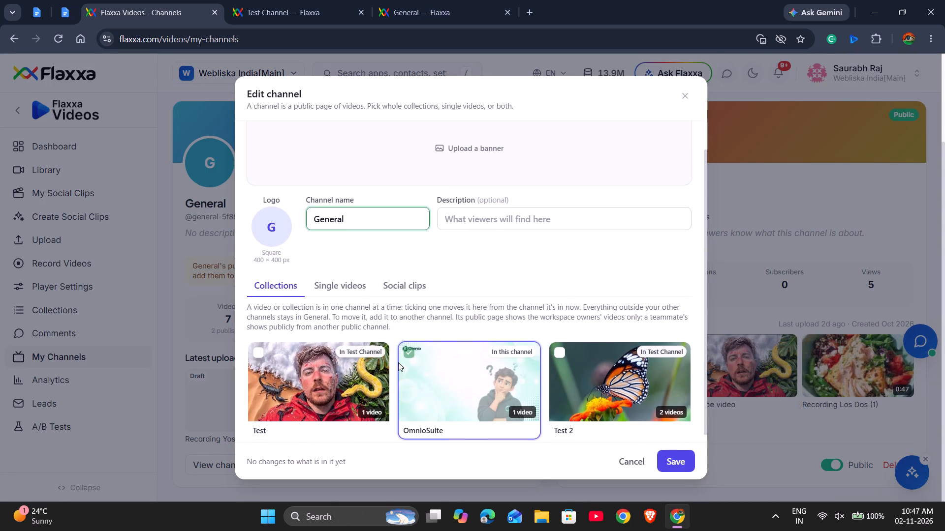
{"action": "scroll", "coordinate": [398, 362], "scroll_direction": "down", "scroll_amount": 1}
{"action": "left_click", "coordinate": [350, 313]}
{"action": "scroll", "coordinate": [403, 380], "scroll_direction": "down", "scroll_amount": 1}
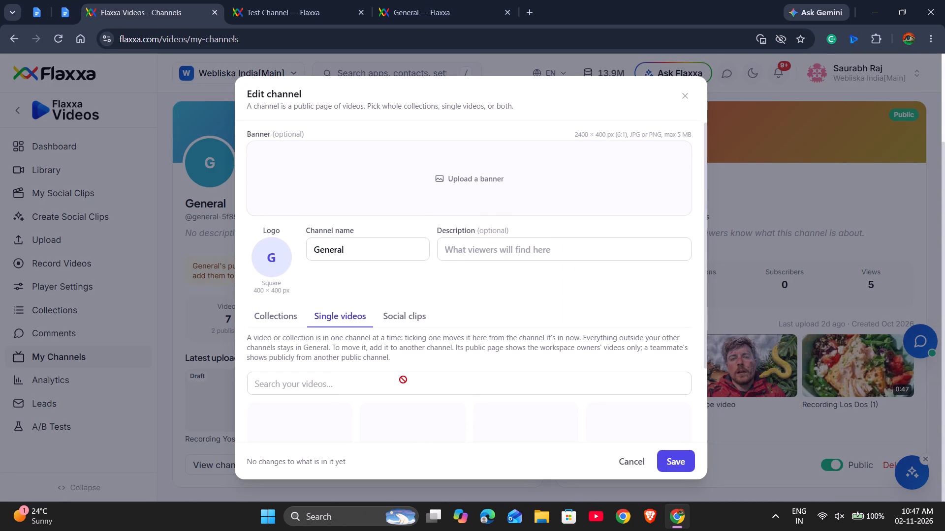
{"action": "scroll", "coordinate": [403, 380], "scroll_direction": "down", "scroll_amount": 2}
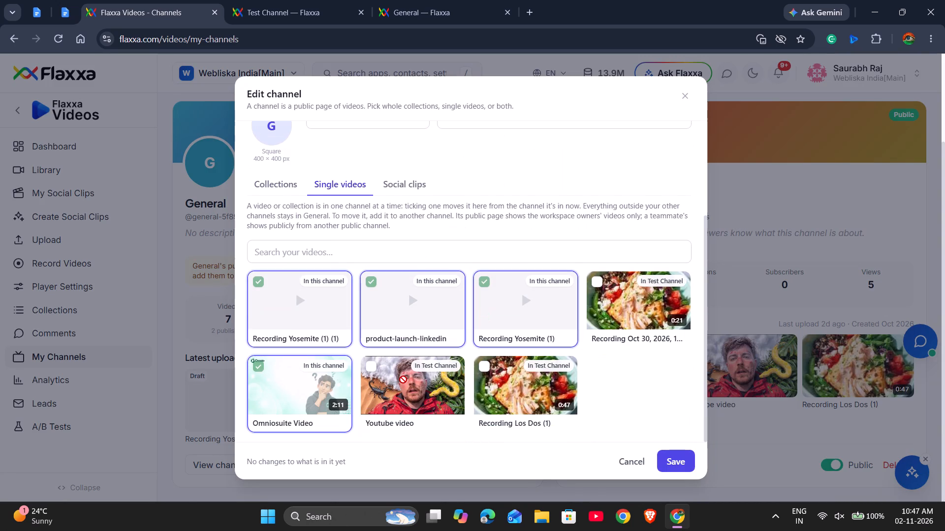
{"action": "scroll", "coordinate": [403, 380], "scroll_direction": "down", "scroll_amount": 1}
{"action": "left_click", "coordinate": [402, 183]}
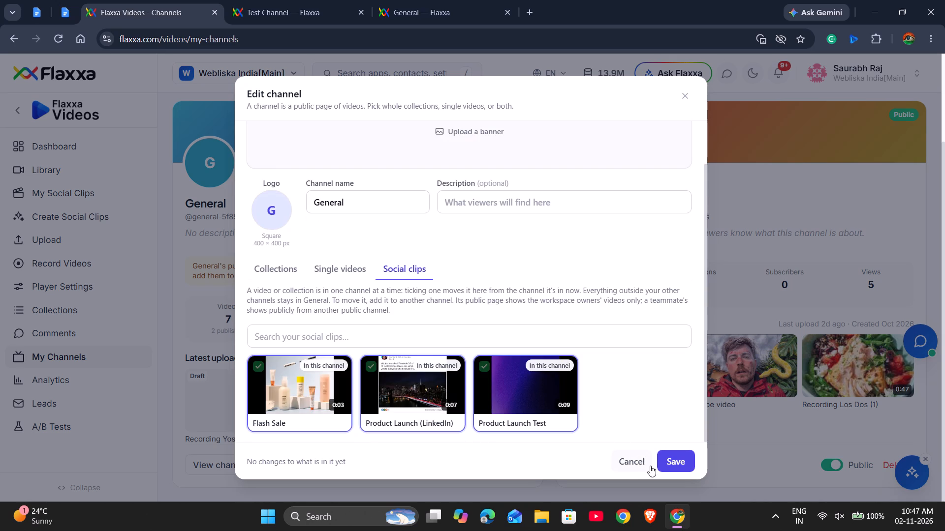
{"action": "left_click", "coordinate": [632, 463]}
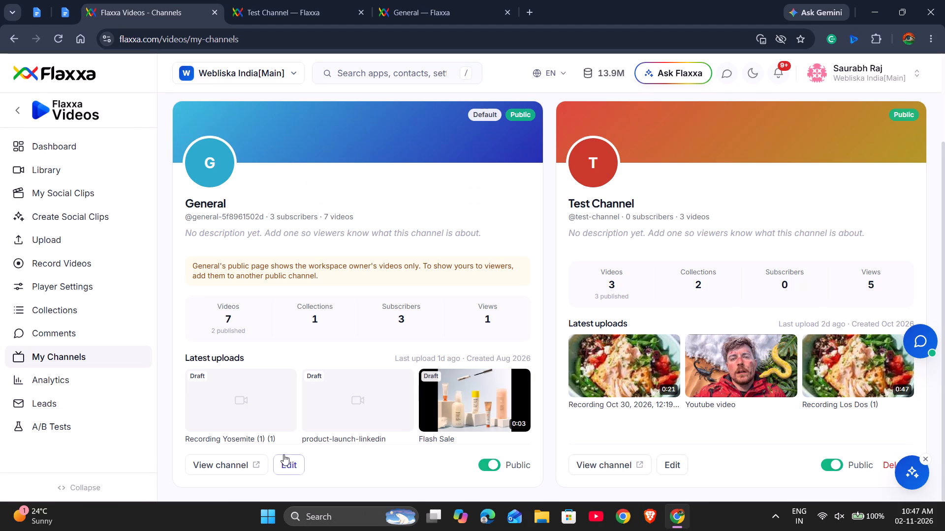
Compare the videos on General's public channel page with the General card in My Channels.
{"action": "left_click", "coordinate": [412, 4]}
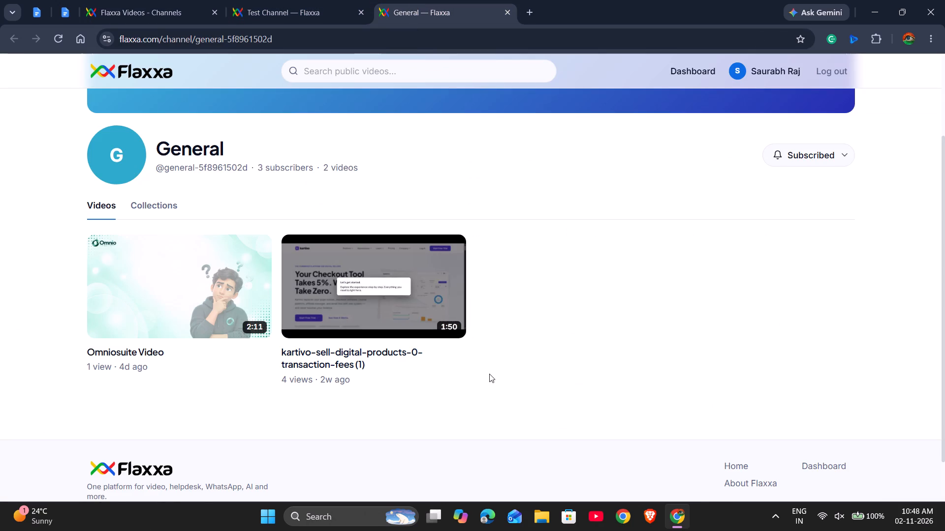
{"action": "left_click", "coordinate": [176, 17]}
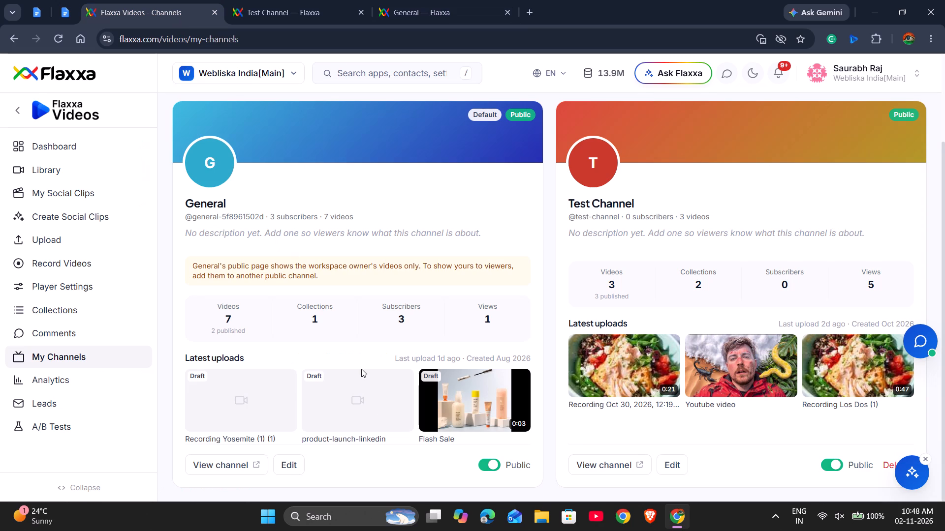
{"action": "scroll", "coordinate": [382, 409], "scroll_direction": "down", "scroll_amount": 1}
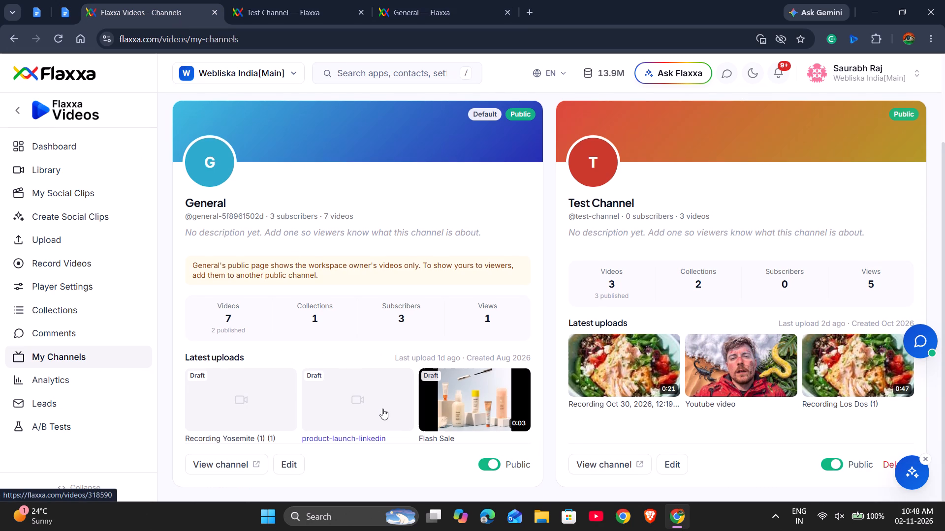
{"action": "scroll", "coordinate": [382, 409], "scroll_direction": "down", "scroll_amount": 4}
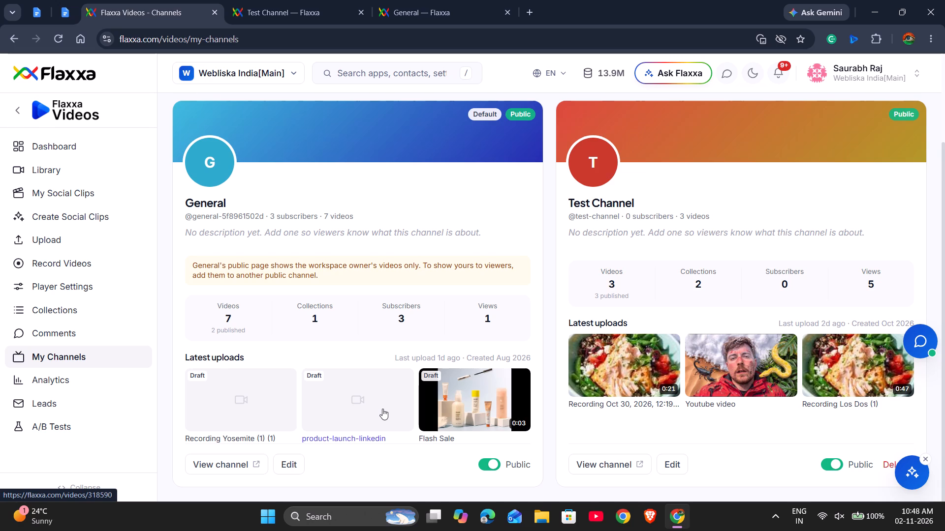
Return to the bug report and review BUG-07 and SUGGESTION-06 on Collections → Guided Setup → Add Videos.
{"action": "left_click", "coordinate": [71, 17]}
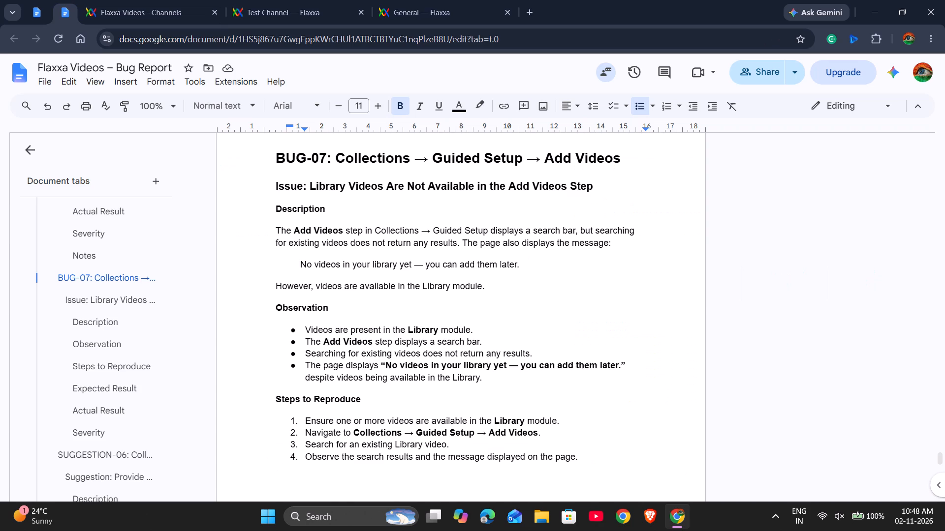
{"action": "scroll", "coordinate": [408, 337], "scroll_direction": "down", "scroll_amount": 9}
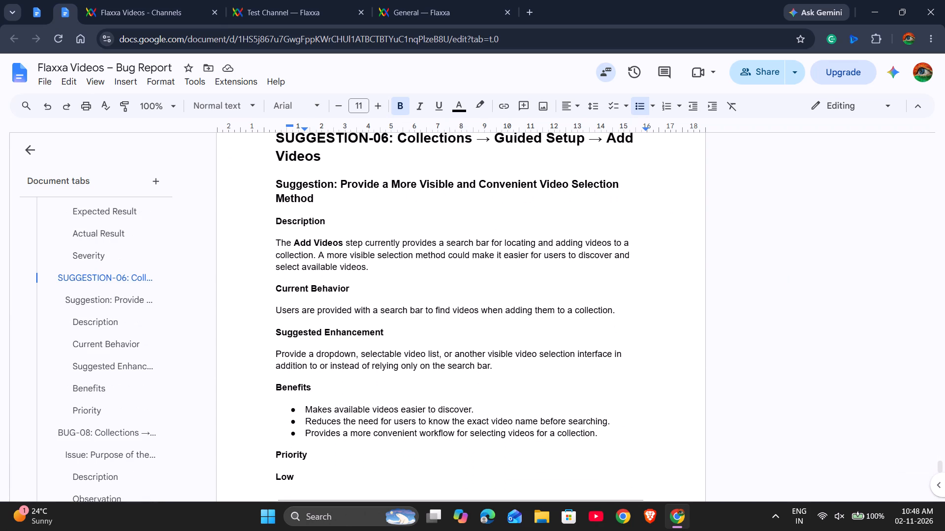
{"action": "scroll", "coordinate": [408, 337], "scroll_direction": "up", "scroll_amount": 1}
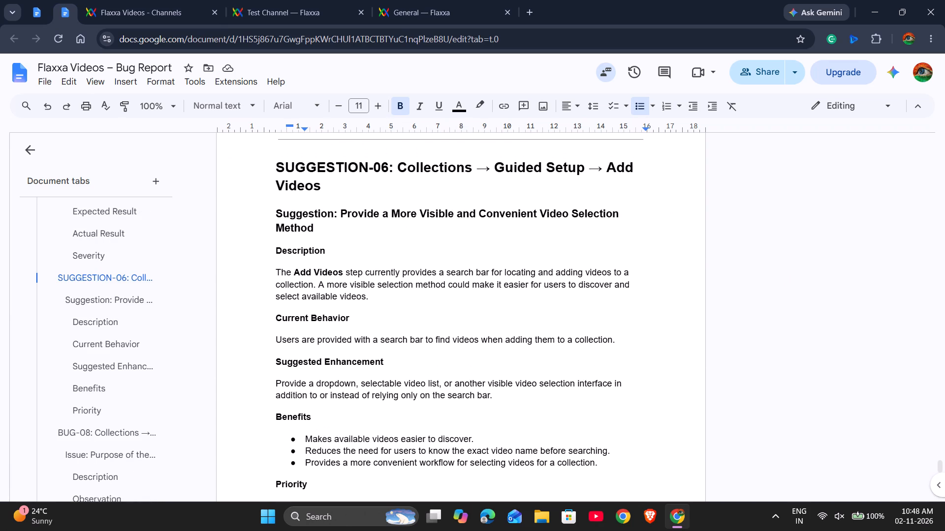
Start a guided collection setup in Flaxxa Videos titled Test, assigned to Test Channel, and continue to adding videos.
{"action": "left_click", "coordinate": [164, 0]}
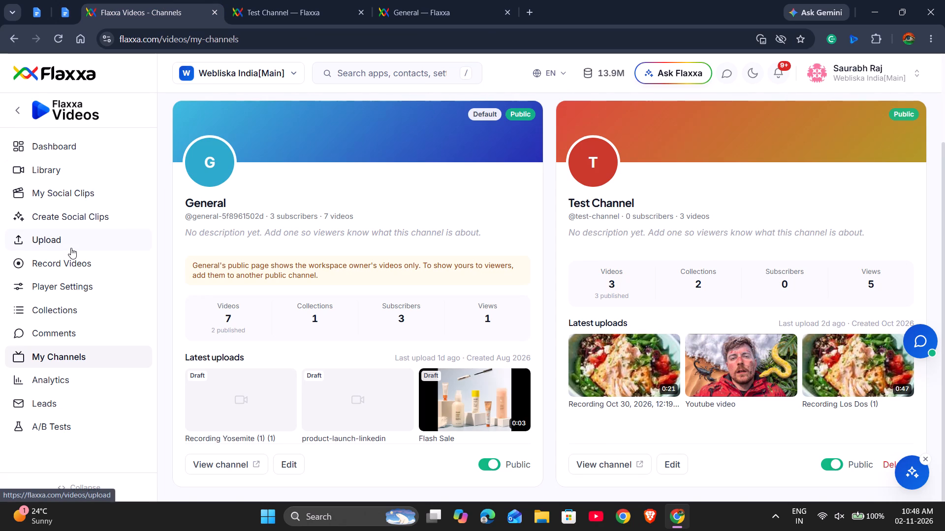
{"action": "left_click", "coordinate": [73, 308]}
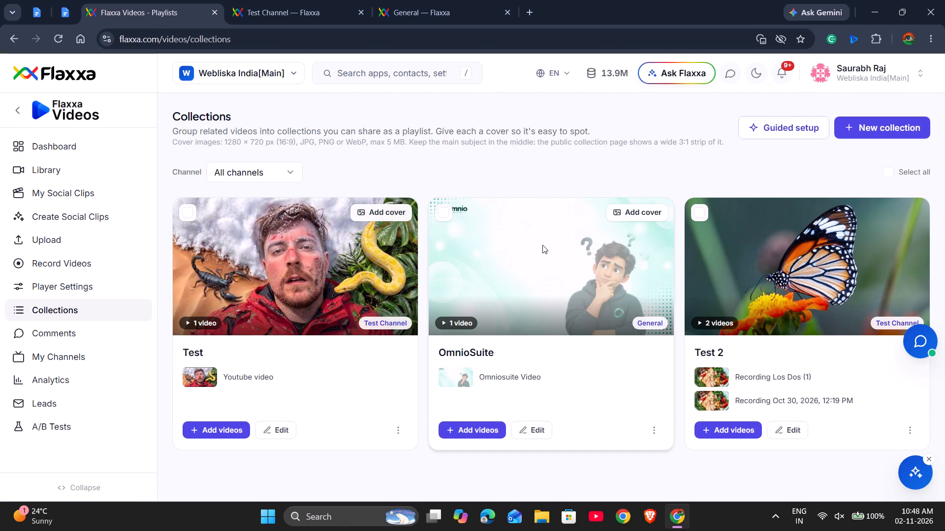
{"action": "left_click", "coordinate": [775, 135]}
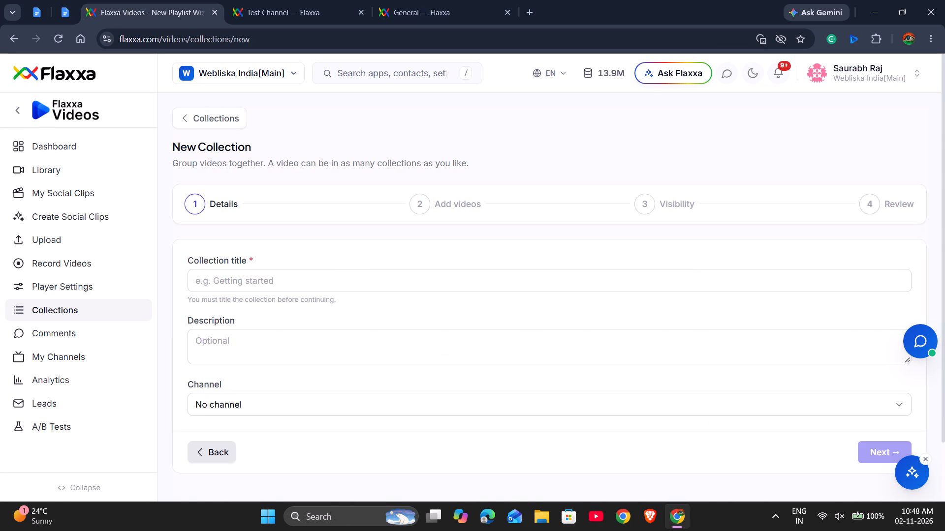
{"action": "left_click", "coordinate": [334, 281]}
{"action": "type", "text": "Test"}
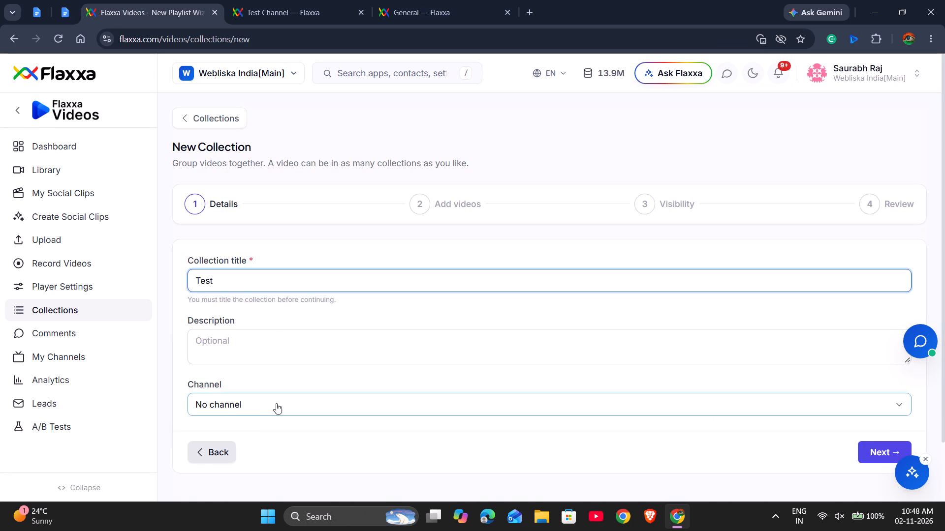
{"action": "left_click", "coordinate": [276, 403]}
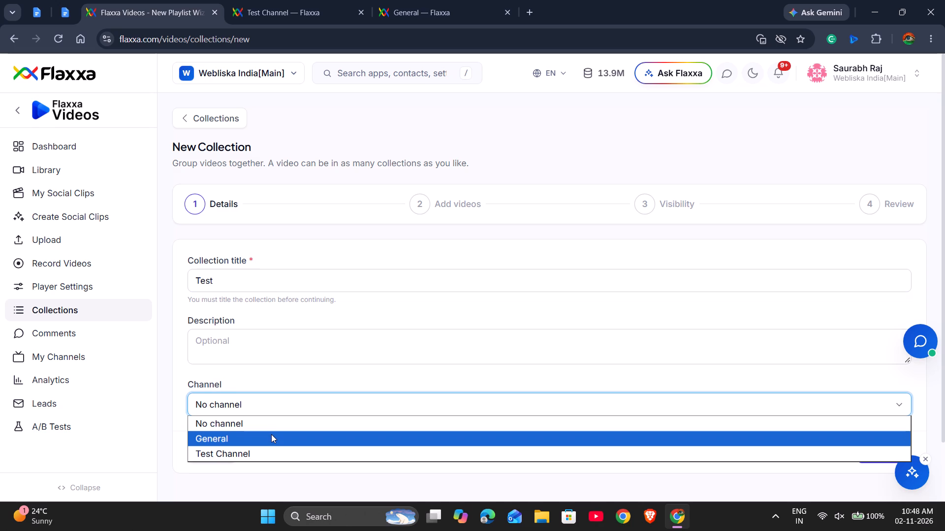
{"action": "left_click", "coordinate": [269, 454]}
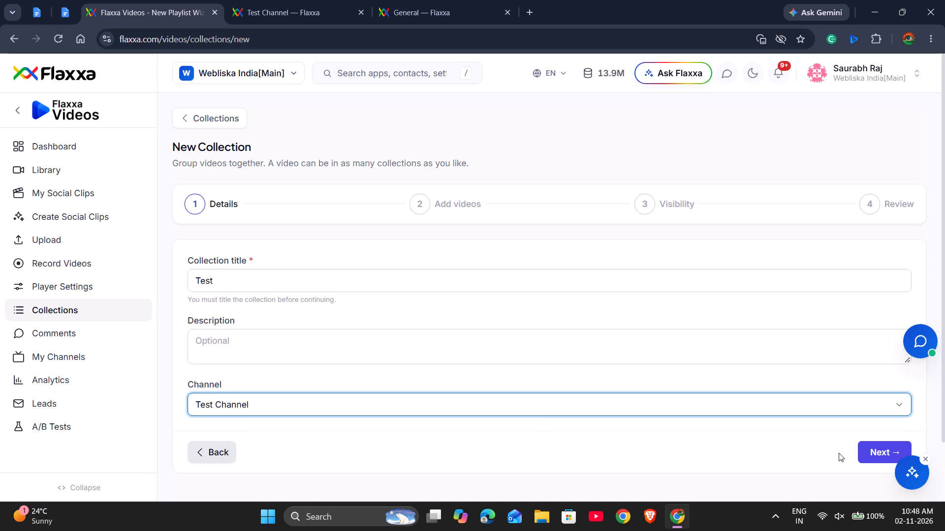
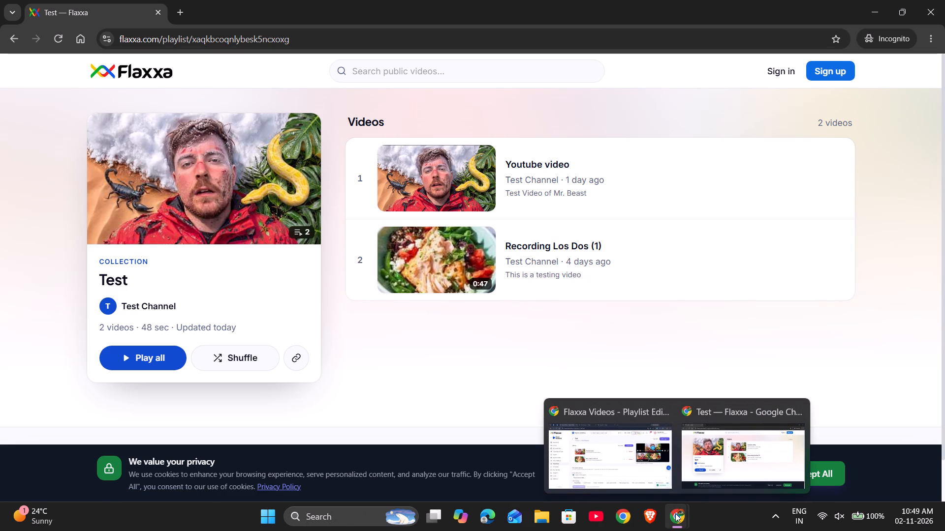
Return to the Test collection's editor and review its video list and bulk player settings.
{"action": "left_click", "coordinate": [624, 465]}
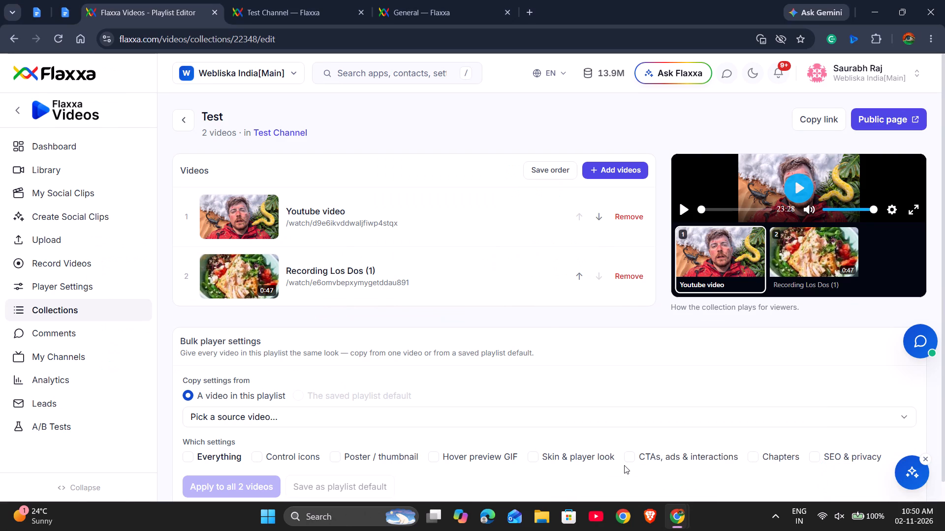
{"action": "scroll", "coordinate": [559, 328], "scroll_direction": "down", "scroll_amount": 1}
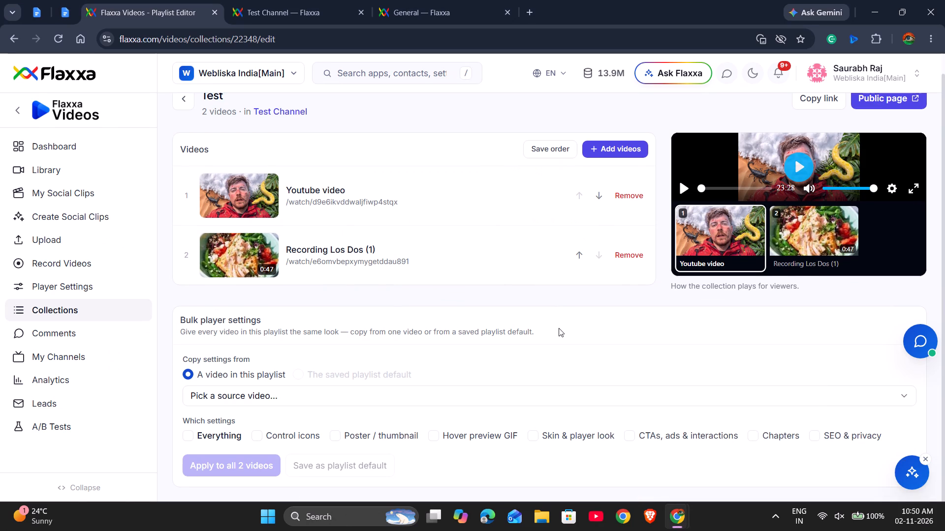
{"action": "scroll", "coordinate": [559, 328], "scroll_direction": "down", "scroll_amount": 1}
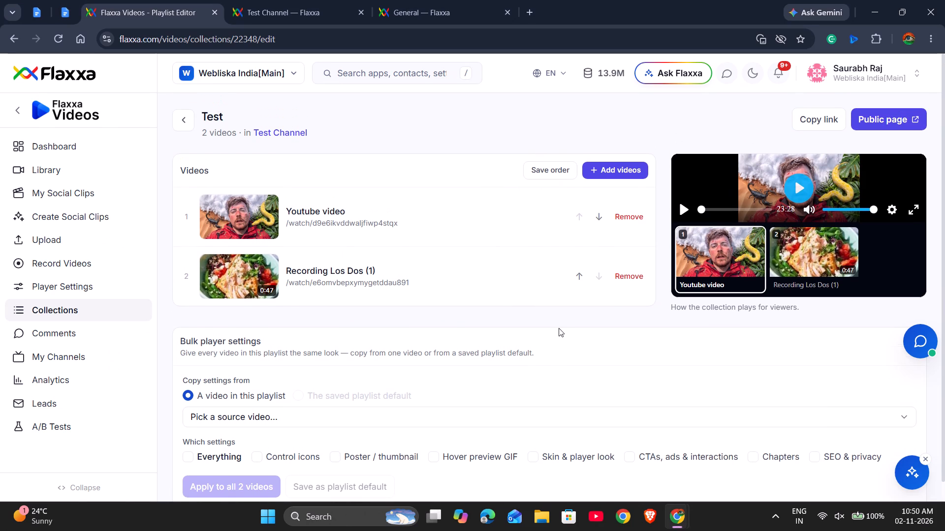
{"action": "scroll", "coordinate": [559, 328], "scroll_direction": "down", "scroll_amount": 1}
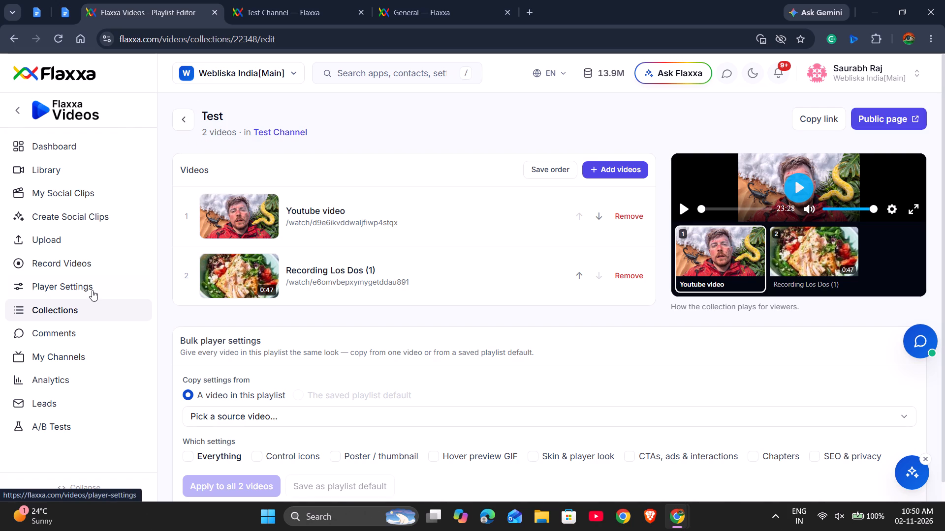
Go to the Collections overview and open the available actions for the Test collection containing only Youtube video.
{"action": "left_click", "coordinate": [94, 310]}
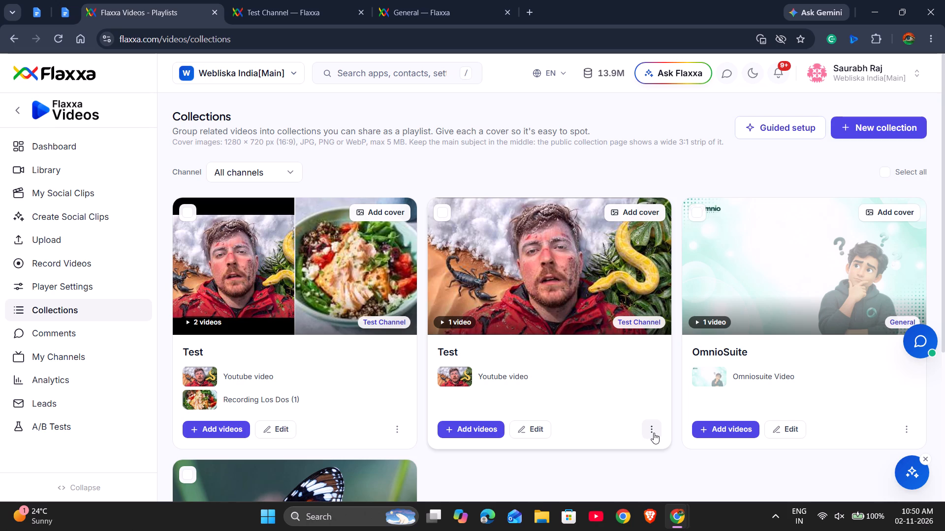
{"action": "scroll", "coordinate": [654, 433], "scroll_direction": "down", "scroll_amount": 3}
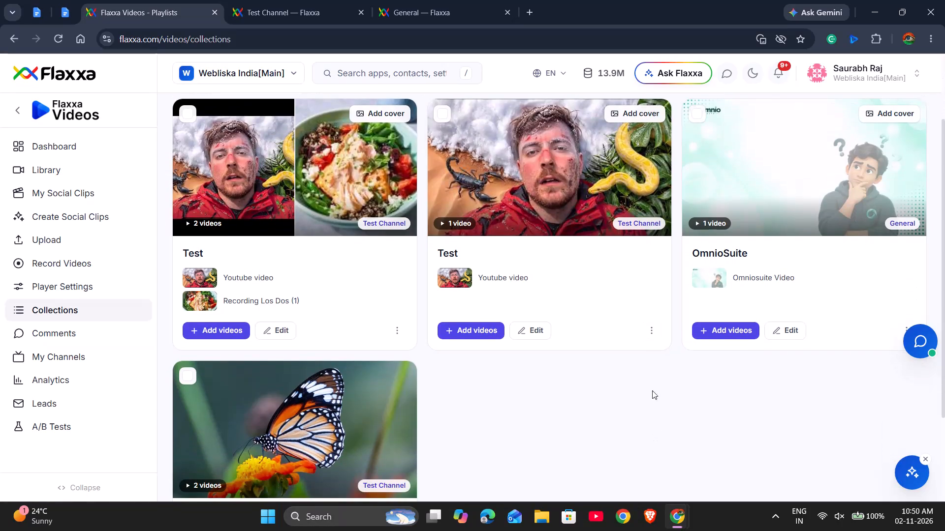
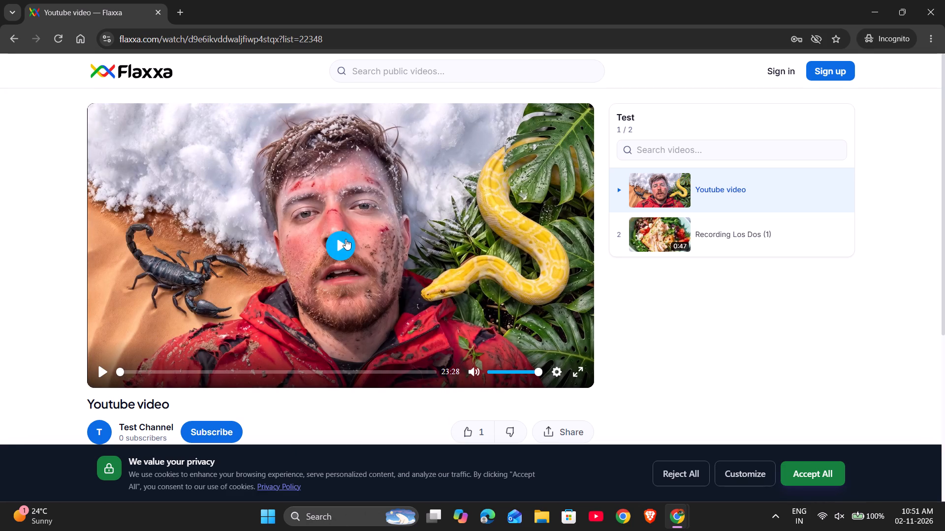
Play Youtube video on the Test collection's public watch page in the incognito window, and pause it after checking playback.
{"action": "left_click", "coordinate": [346, 239]}
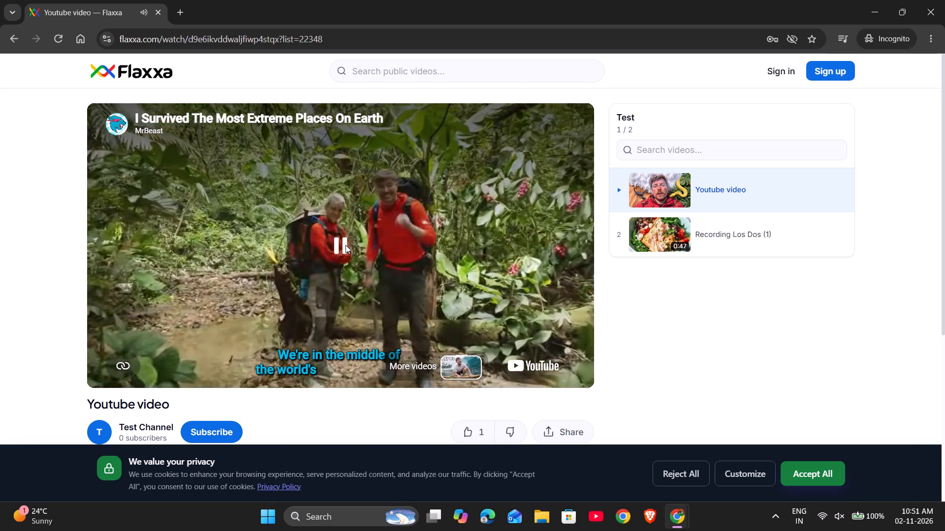
{"action": "left_click", "coordinate": [340, 242]}
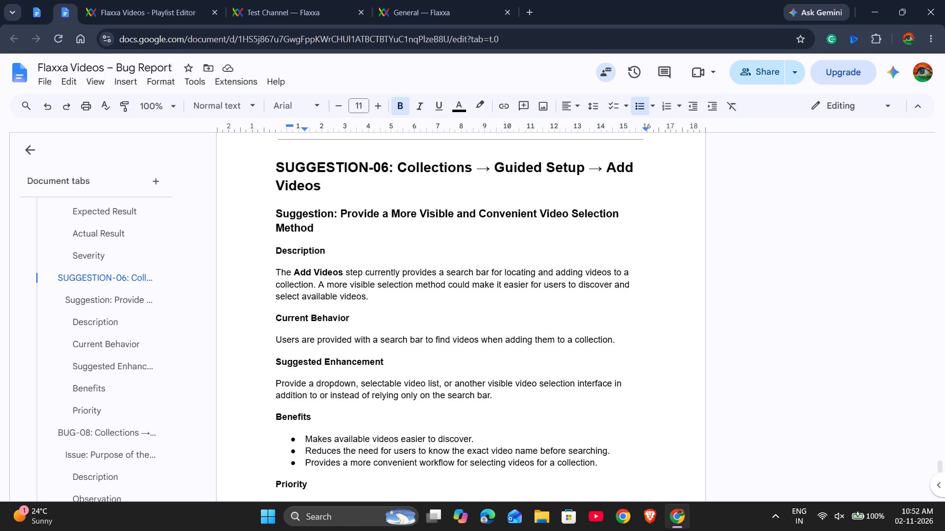
Find BUG-08 about the Channel dropdown in the bug report and retest it by filtering the Collections overview to Not in a channel.
{"action": "scroll", "coordinate": [417, 294], "scroll_direction": "down", "scroll_amount": 4}
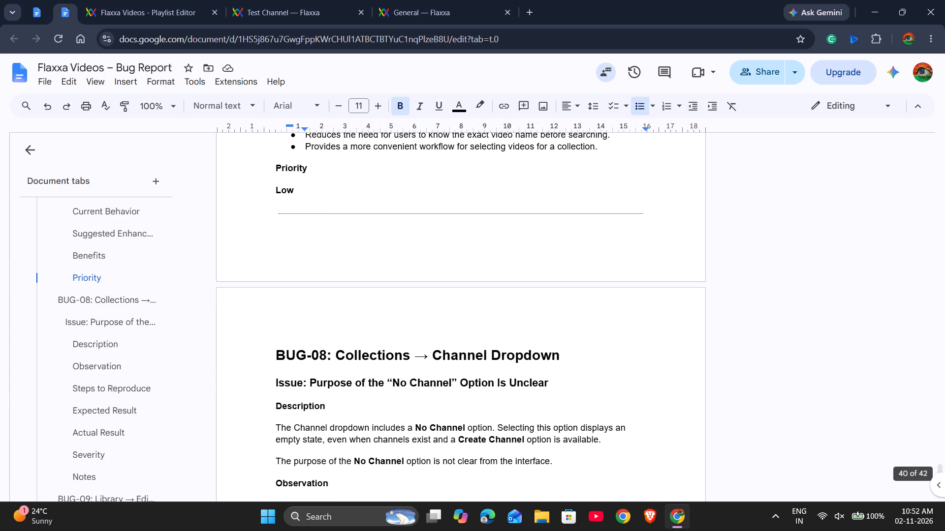
{"action": "left_click", "coordinate": [116, 0]}
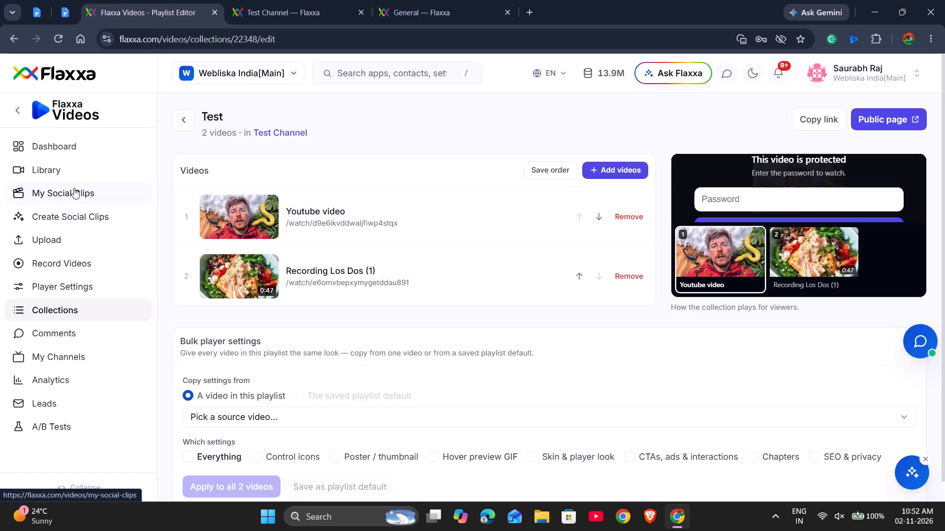
{"action": "left_click", "coordinate": [78, 315]}
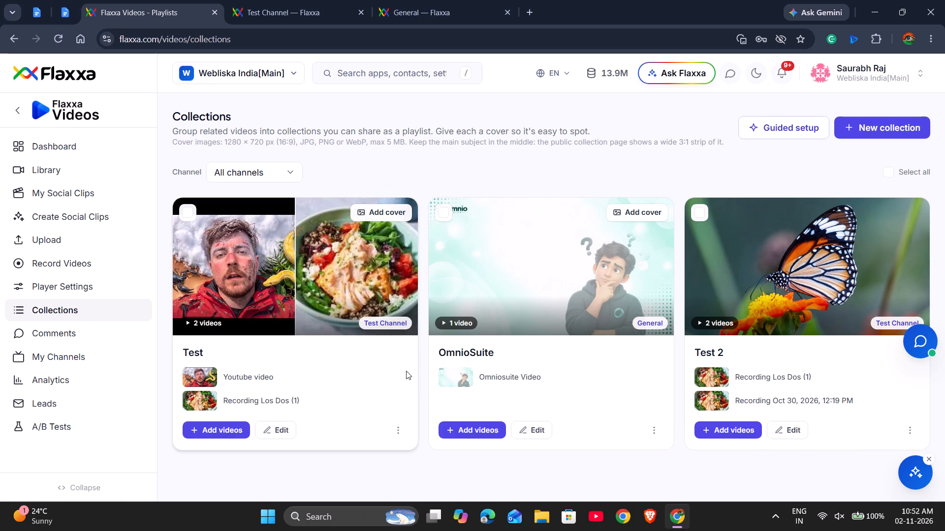
{"action": "left_click", "coordinate": [270, 174]}
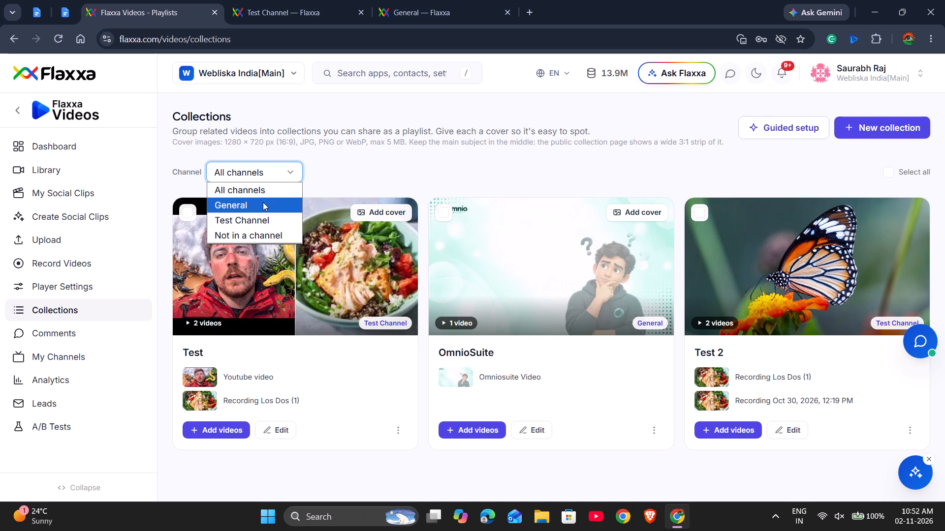
{"action": "left_click", "coordinate": [271, 237]}
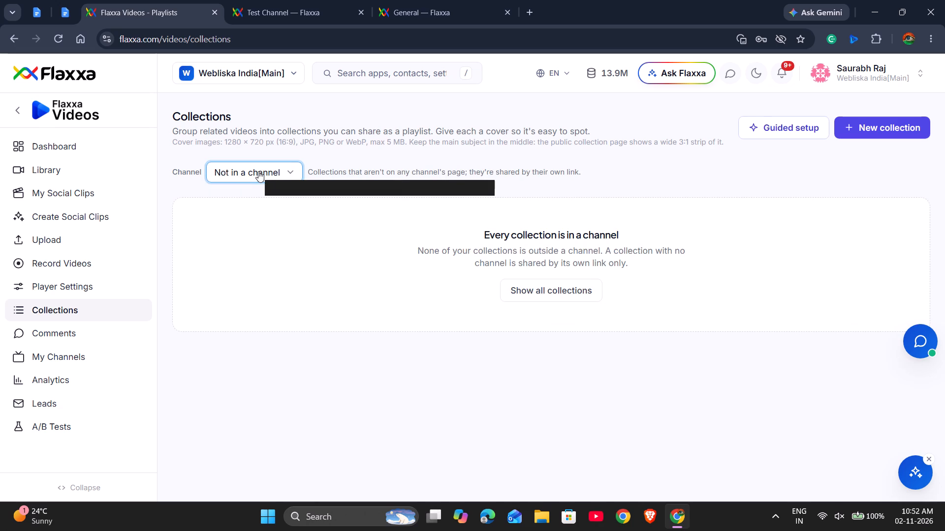
Reset the Collections channel filter to All channels and review the filter's available options.
{"action": "left_click", "coordinate": [258, 171]}
{"action": "left_click", "coordinate": [254, 193]}
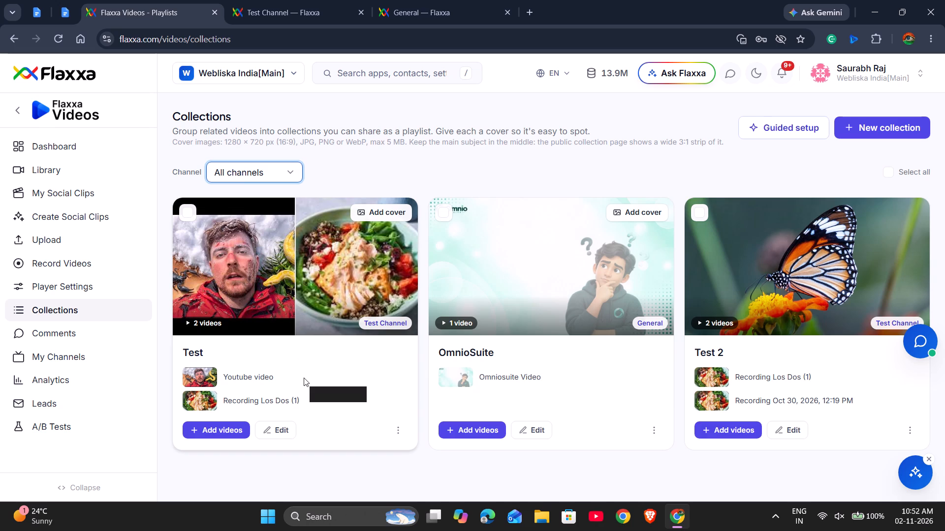
{"action": "left_click", "coordinate": [278, 167]}
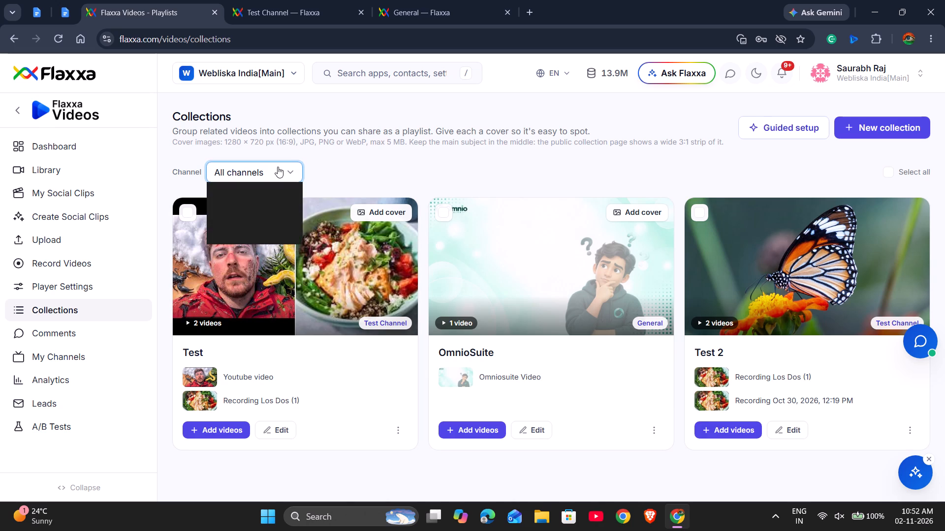
{"action": "left_click", "coordinate": [379, 162]}
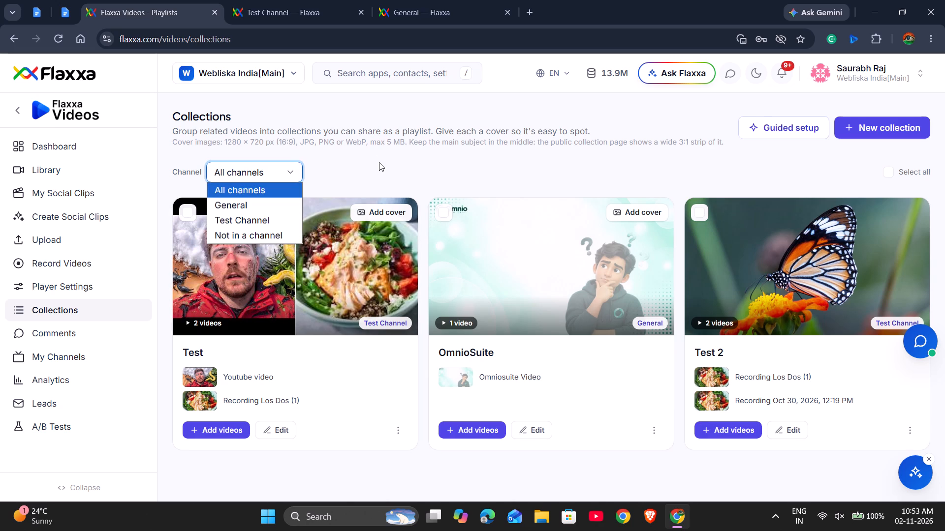
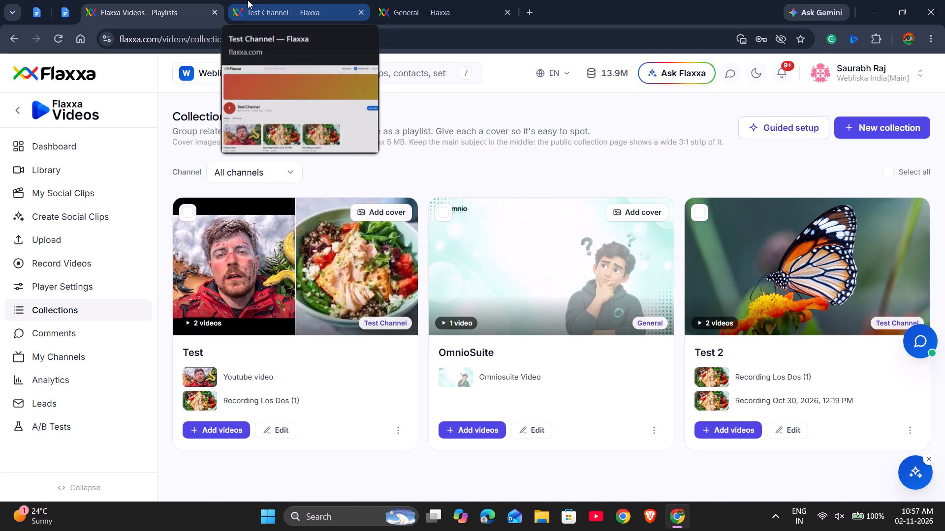
Read the rest of BUG-08 in the bug report and continue to BUG-09 about the Call to Actions preview.
{"action": "left_click", "coordinate": [63, 4]}
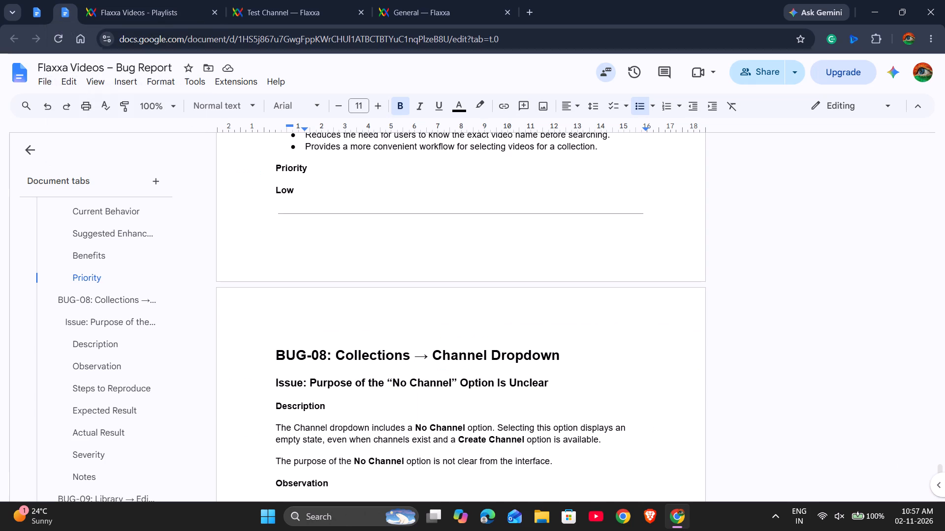
{"action": "scroll", "coordinate": [345, 307], "scroll_direction": "down", "scroll_amount": 6}
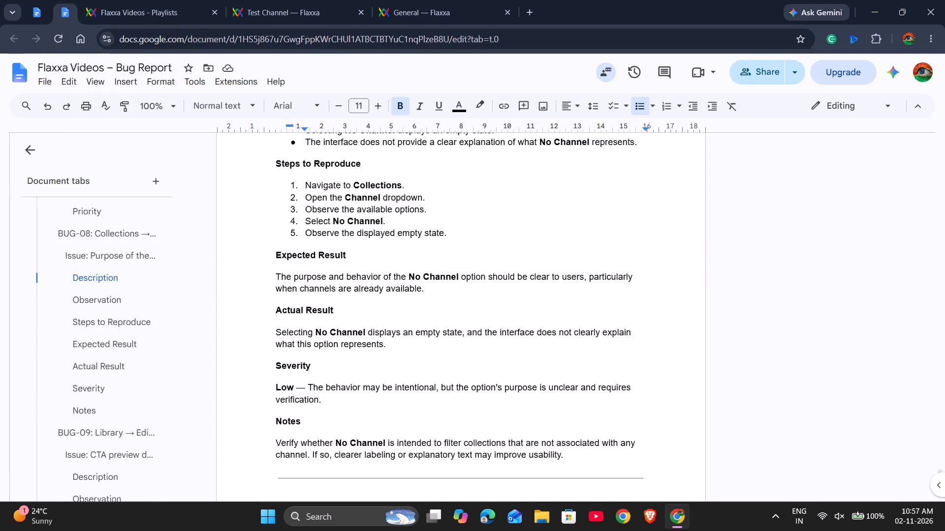
{"action": "scroll", "coordinate": [345, 307], "scroll_direction": "down", "scroll_amount": 7}
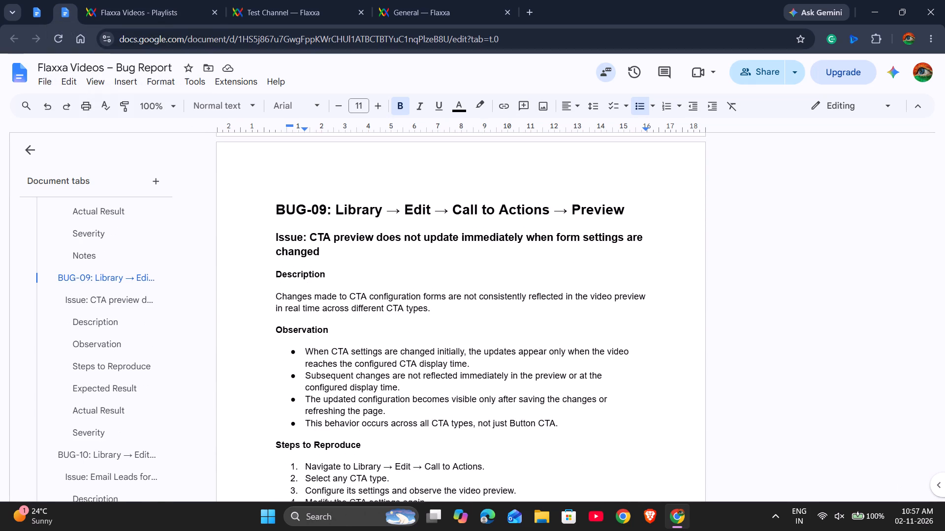
{"action": "scroll", "coordinate": [345, 307], "scroll_direction": "down", "scroll_amount": 1}
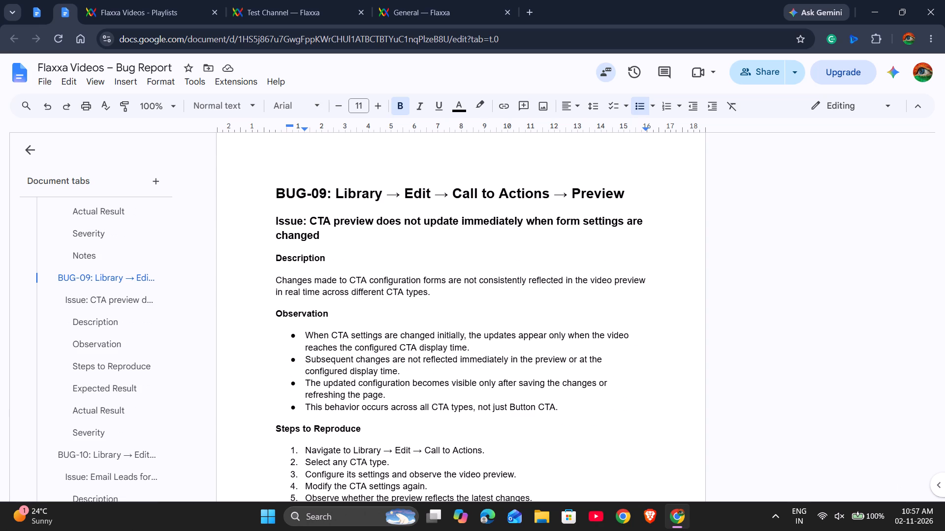
Open the Library video Recording Oct 30, 2026, 12:19 PM for editing and enable its call-to-actions.
{"action": "left_click", "coordinate": [157, 0]}
{"action": "left_click", "coordinate": [71, 172]}
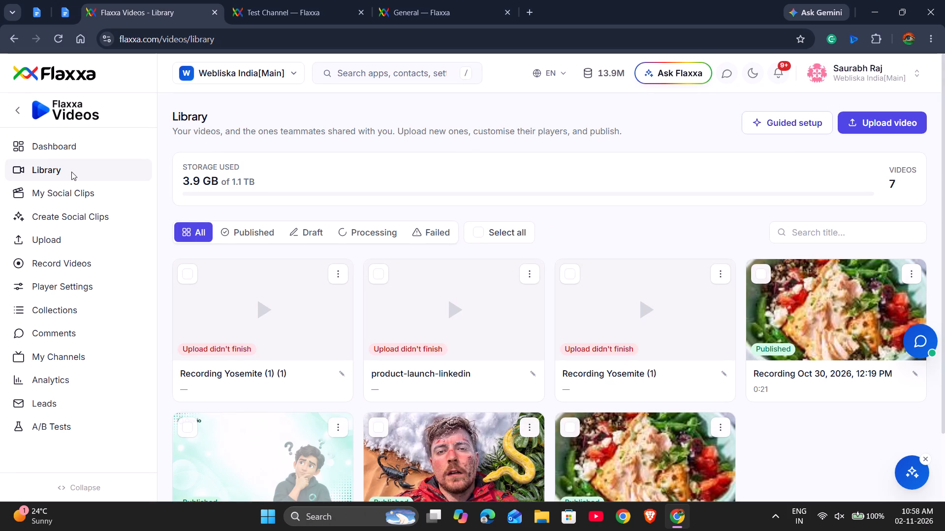
{"action": "left_click", "coordinate": [913, 269]}
{"action": "left_click", "coordinate": [847, 324]}
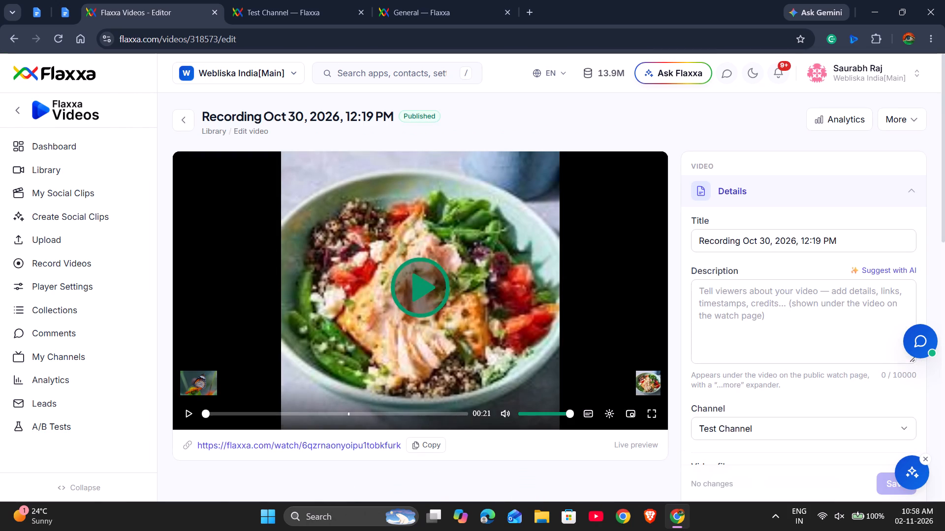
{"action": "scroll", "coordinate": [773, 328], "scroll_direction": "down", "scroll_amount": 6}
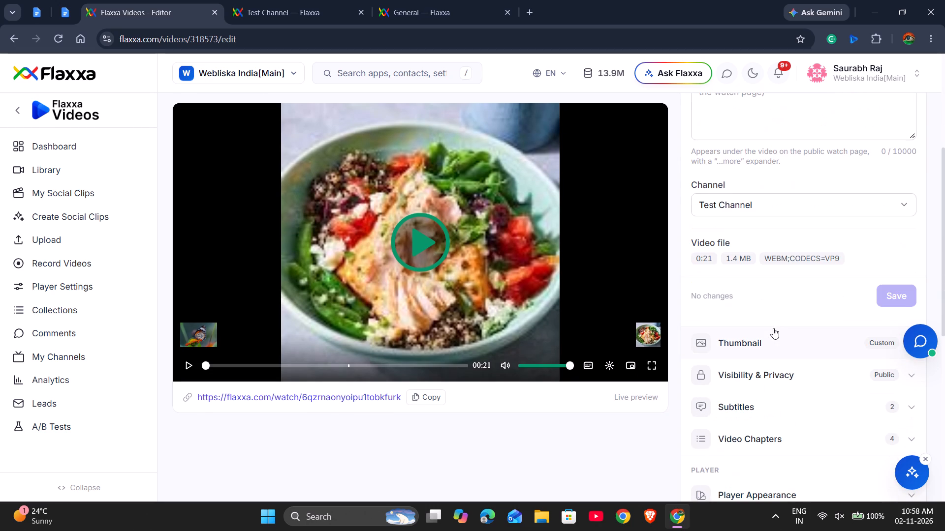
{"action": "scroll", "coordinate": [773, 328], "scroll_direction": "down", "scroll_amount": 4}
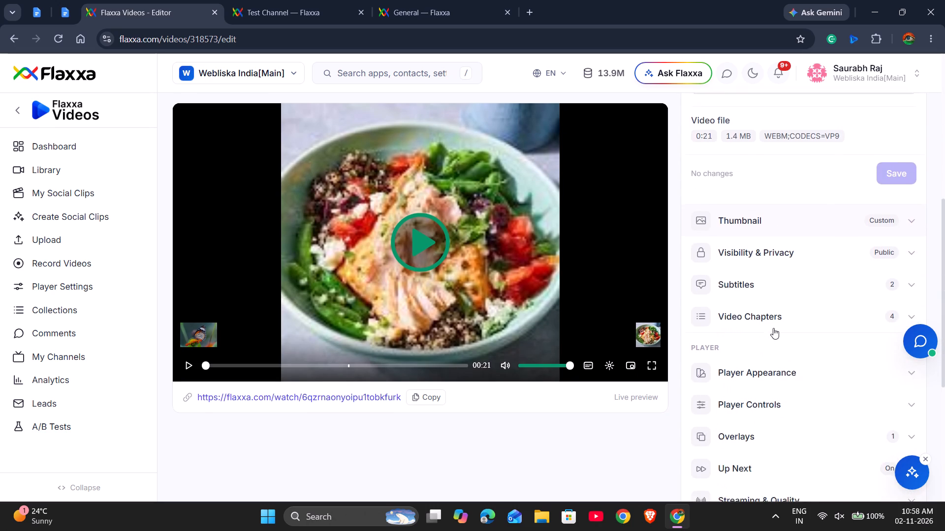
{"action": "scroll", "coordinate": [773, 328], "scroll_direction": "down", "scroll_amount": 2}
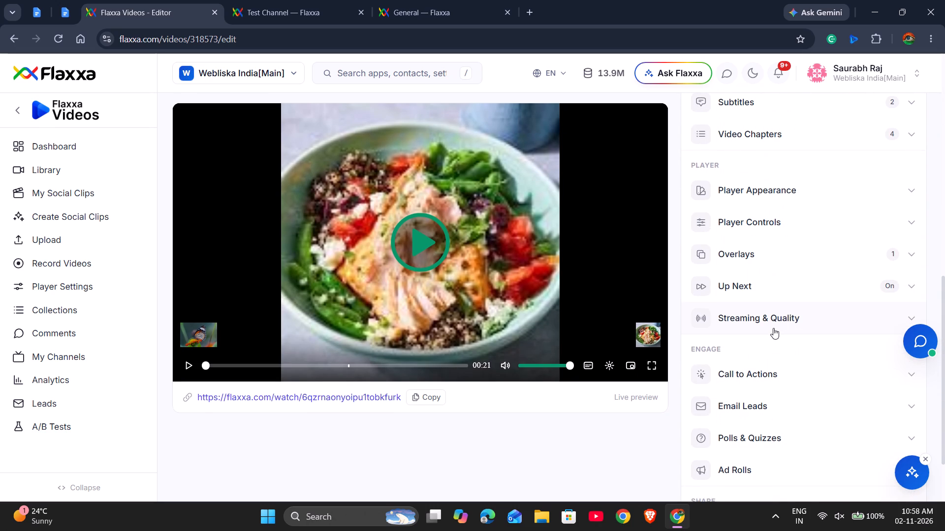
{"action": "scroll", "coordinate": [787, 249], "scroll_direction": "down", "scroll_amount": 1}
{"action": "left_click", "coordinate": [793, 286]}
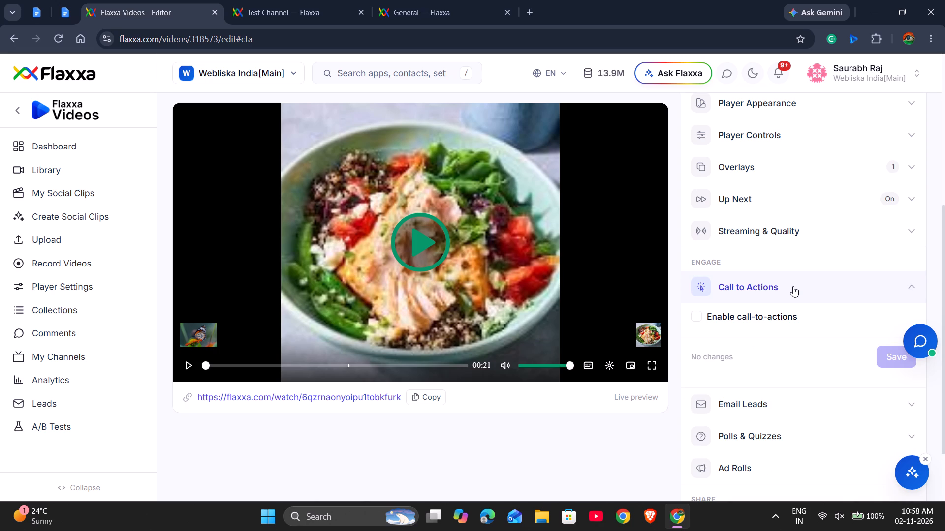
{"action": "left_click", "coordinate": [760, 317]}
{"action": "scroll", "coordinate": [760, 317], "scroll_direction": "down", "scroll_amount": 1}
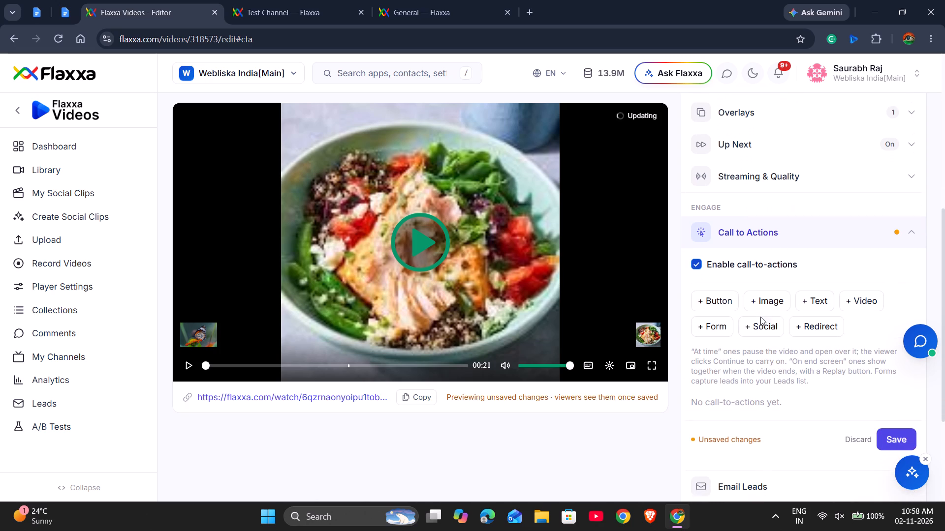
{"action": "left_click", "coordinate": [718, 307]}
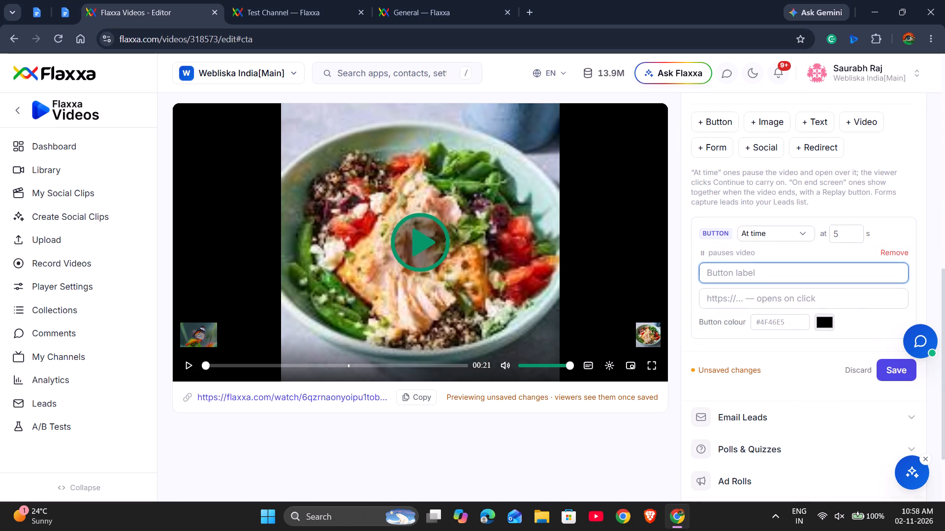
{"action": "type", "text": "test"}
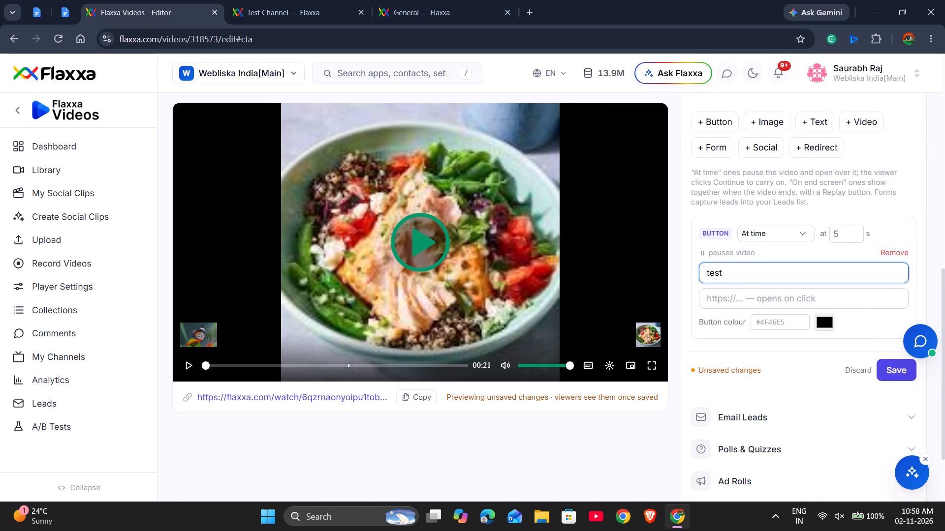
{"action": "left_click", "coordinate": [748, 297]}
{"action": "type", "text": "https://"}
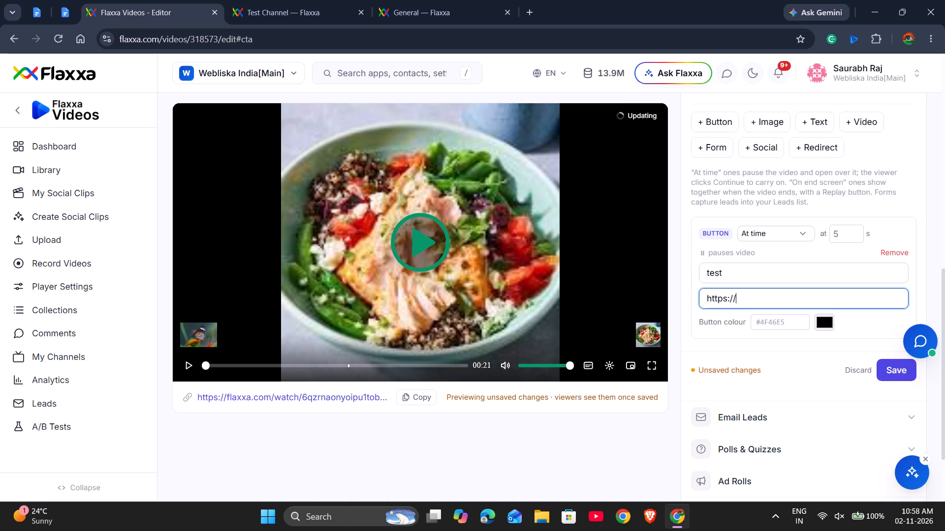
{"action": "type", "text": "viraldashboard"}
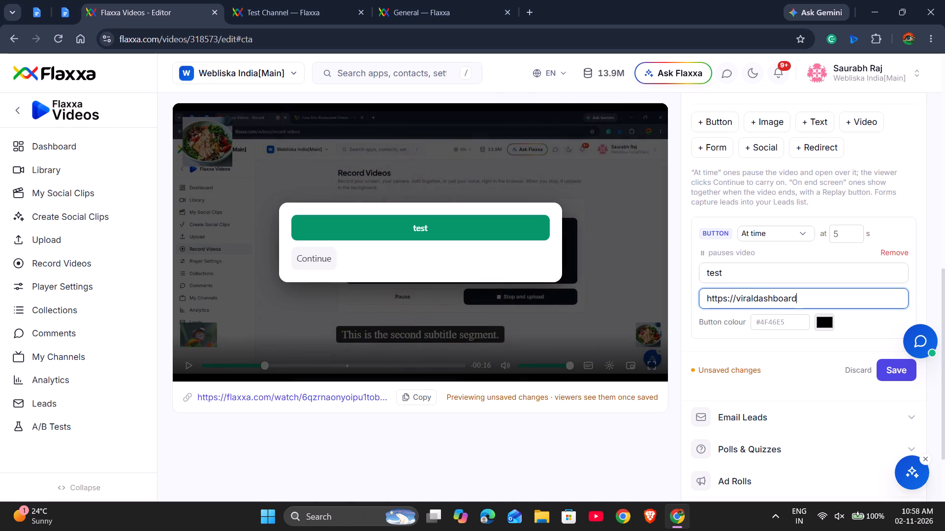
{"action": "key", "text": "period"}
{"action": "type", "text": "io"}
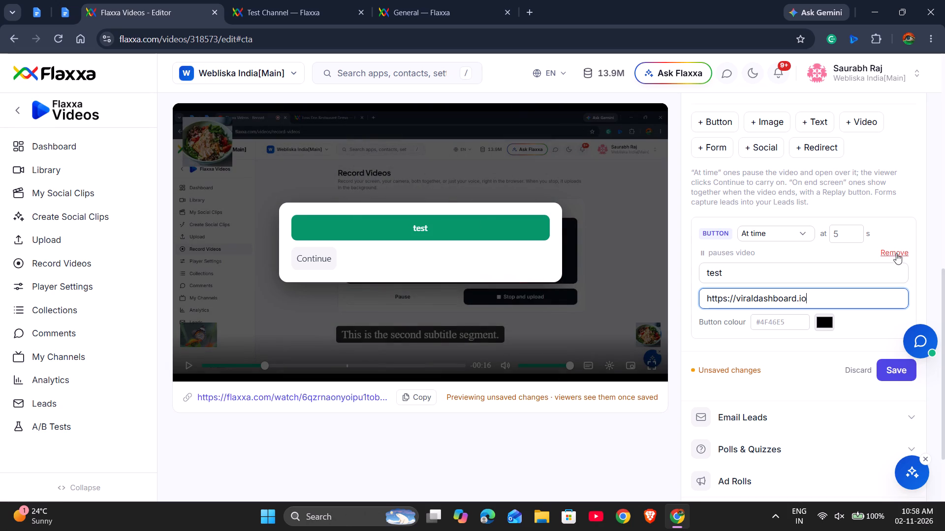
Replace the Button call-to-action with a new Image call-to-action, leaving its image address empty.
{"action": "left_click", "coordinate": [896, 252]}
{"action": "left_click", "coordinate": [764, 132]}
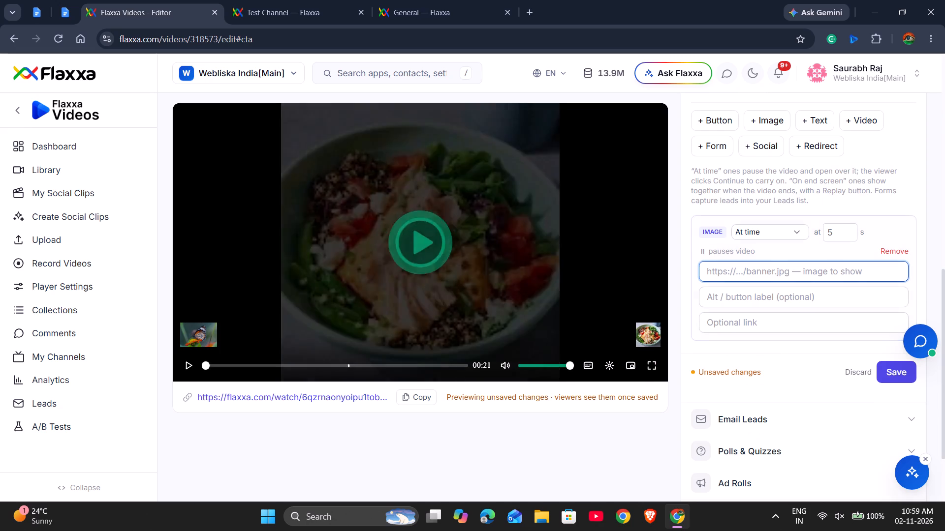
{"action": "type", "text": "htt"}
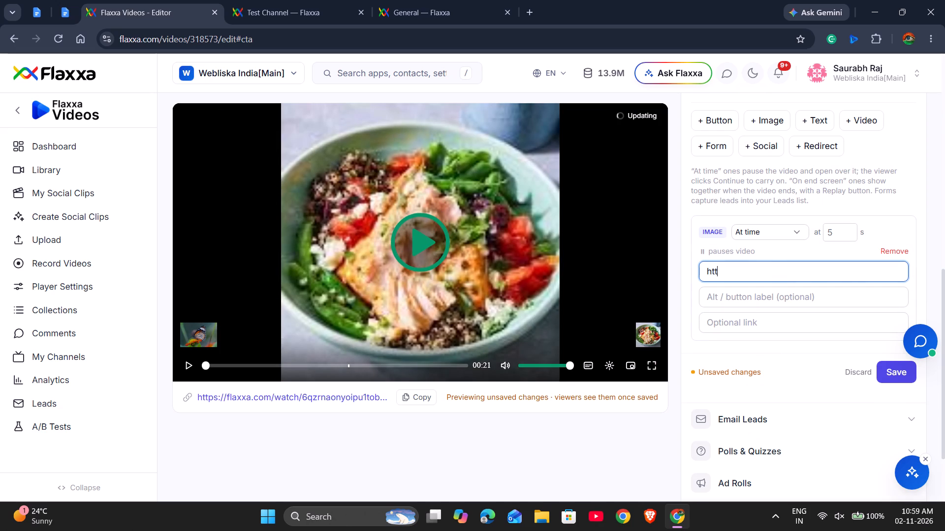
{"action": "key", "text": "BackSpace"}
{"action": "key", "text": "BackSpace"}
{"action": "key", "text": "BackSpace"}
{"action": "key", "text": "BackSpace"}
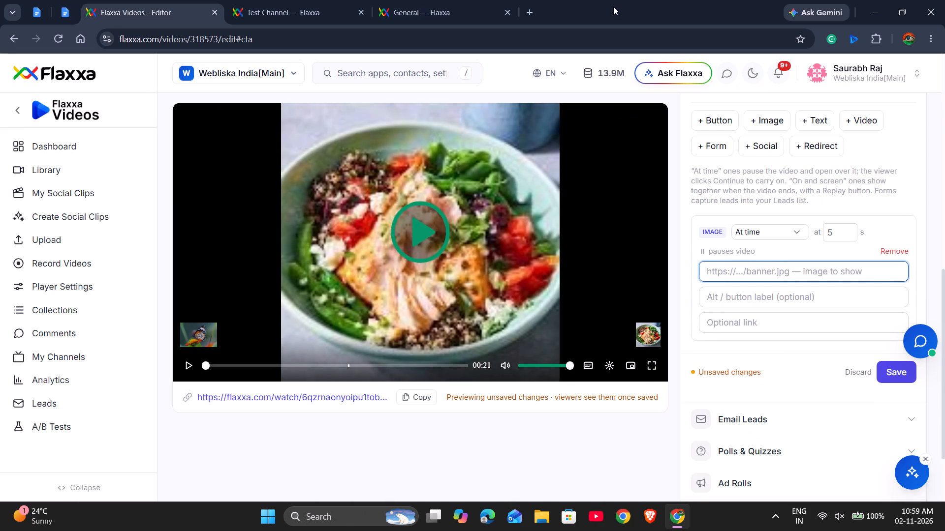
Search the web for "images" in a new tab and use the sunset landscape picture's address as the call-to-action's image.
{"action": "left_click", "coordinate": [531, 12]}
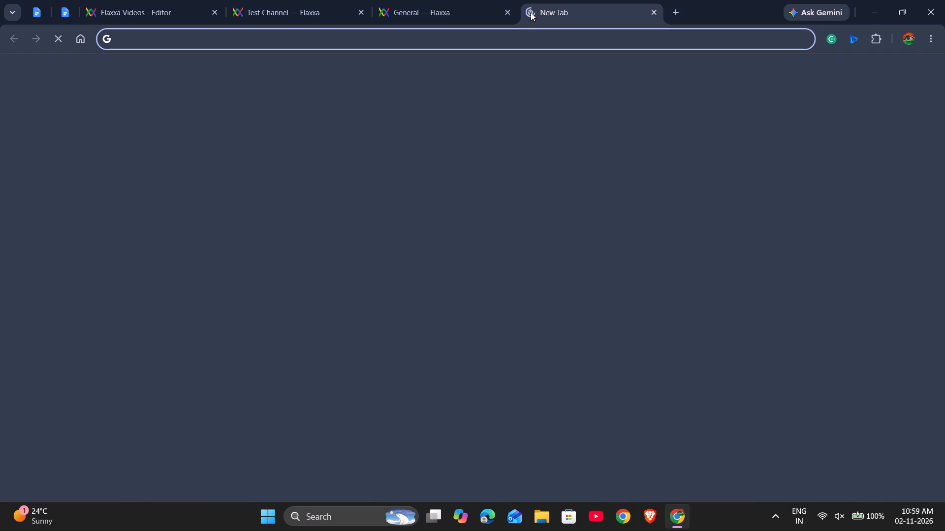
{"action": "type", "text": "images"}
{"action": "key", "text": "Return"}
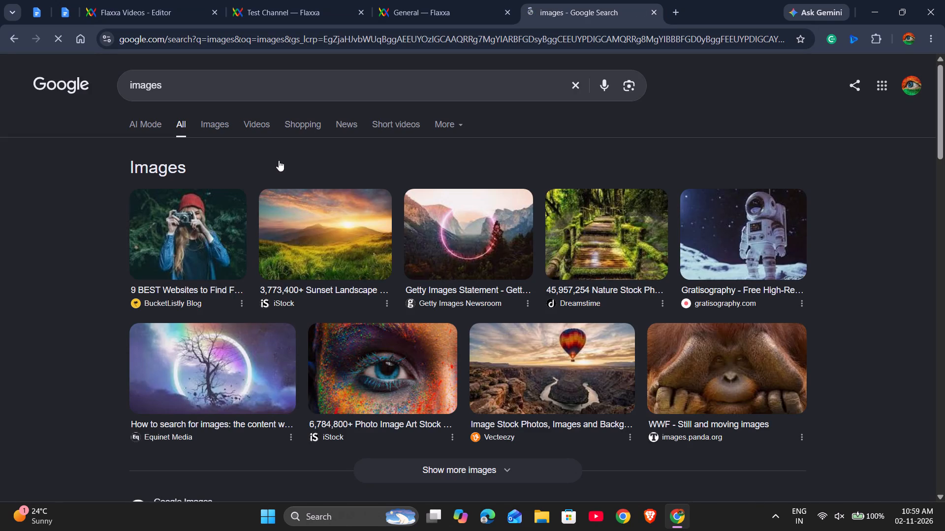
{"action": "right_click", "coordinate": [326, 230]}
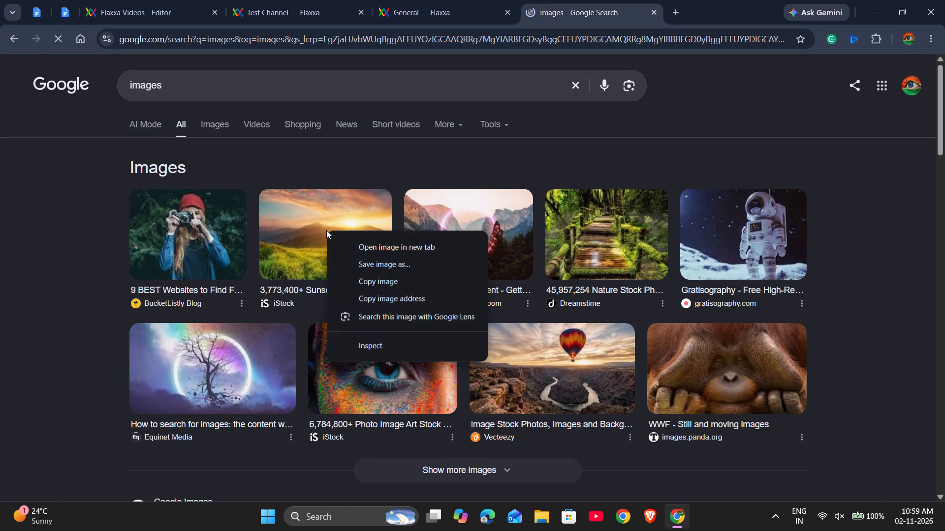
{"action": "left_click", "coordinate": [379, 290]}
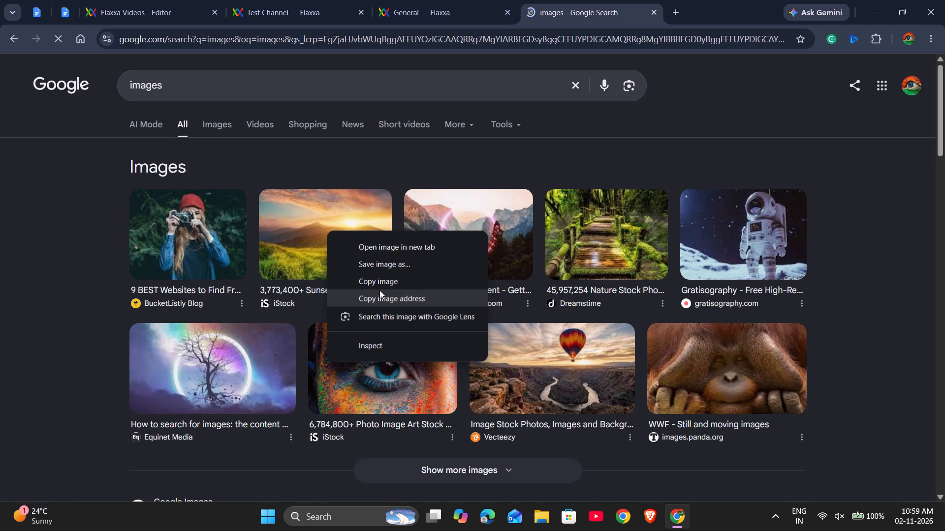
{"action": "left_click", "coordinate": [131, 0]}
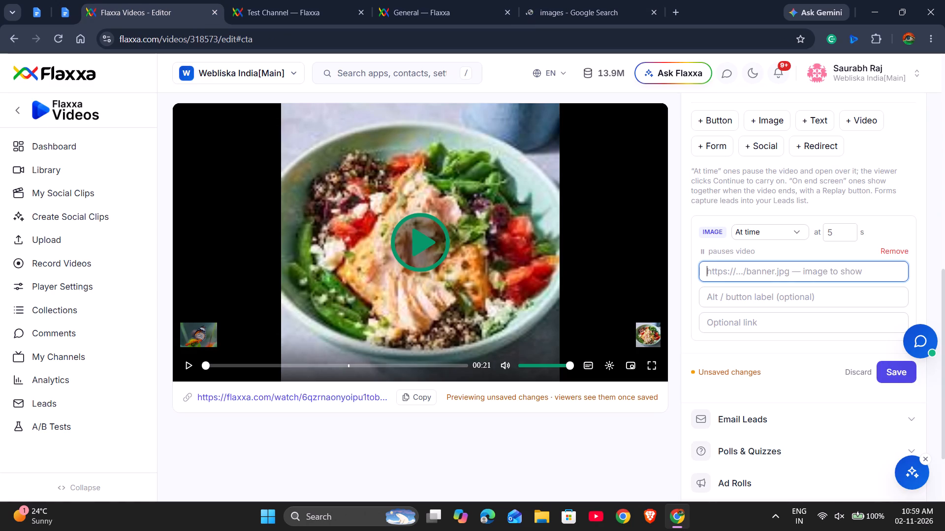
{"action": "key", "text": "ctrl+v"}
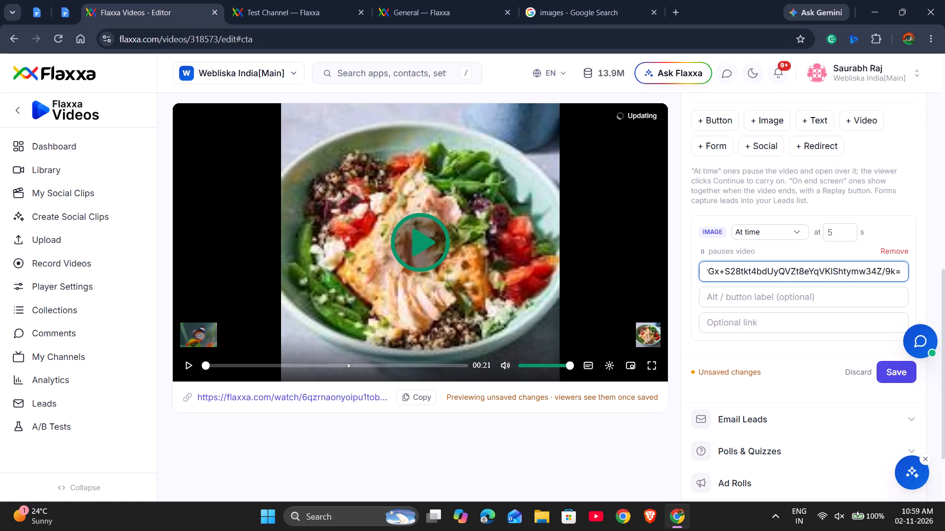
Label the Image call-to-action "test".
{"action": "left_click", "coordinate": [748, 298]}
{"action": "type", "text": "test"}
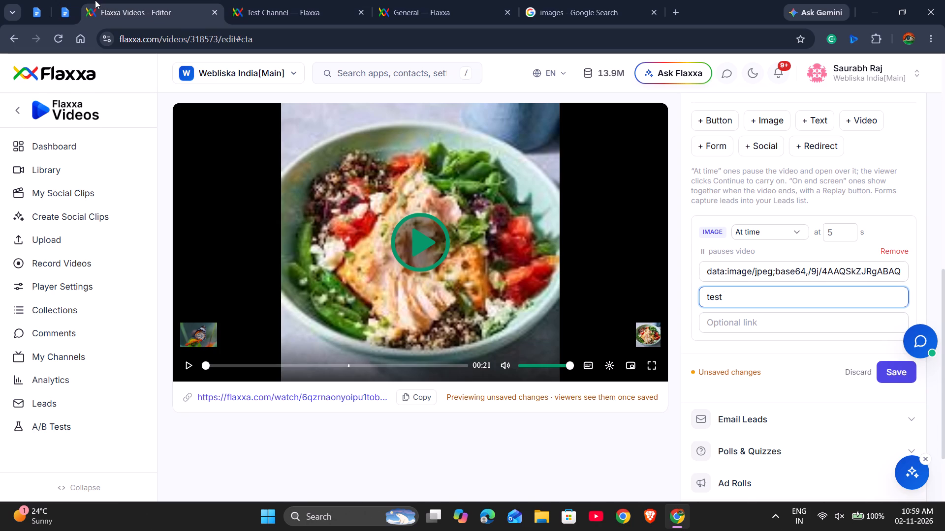
Recheck BUG-09 in the bug report and change the Image call-to-action's label to "Test".
{"action": "left_click", "coordinate": [59, 4]}
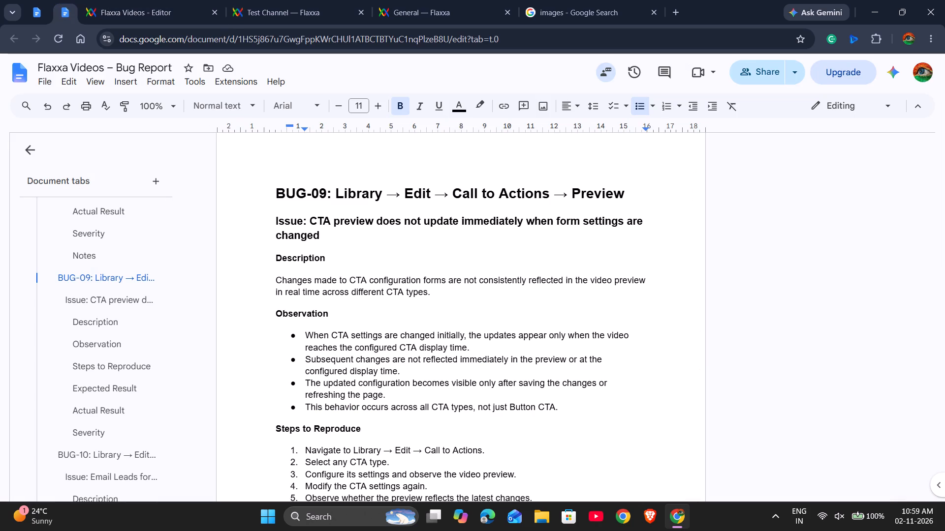
{"action": "left_click", "coordinate": [186, 0]}
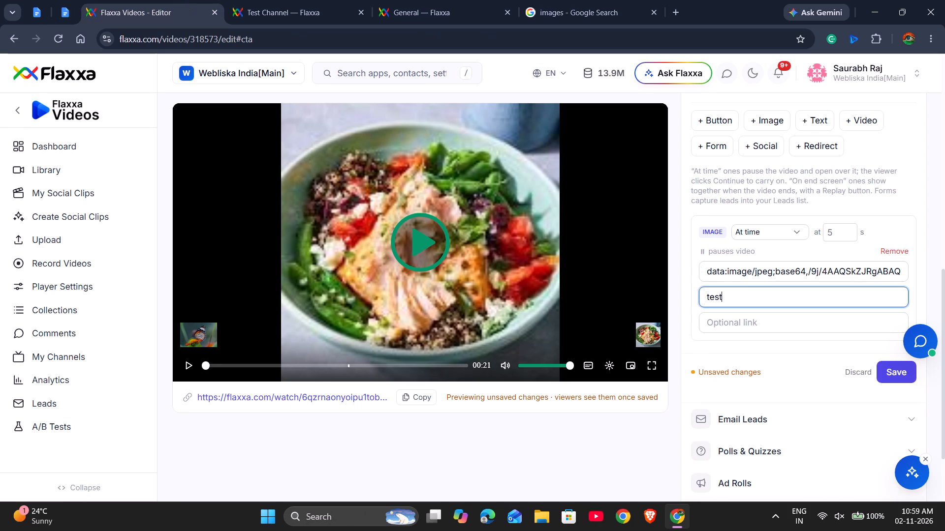
{"action": "key", "text": "Left"}
{"action": "key", "text": "Left"}
{"action": "key", "text": "Left"}
{"action": "key", "text": "BackSpace"}
{"action": "key", "text": "shift+t"}
{"action": "left_click", "coordinate": [768, 295]}
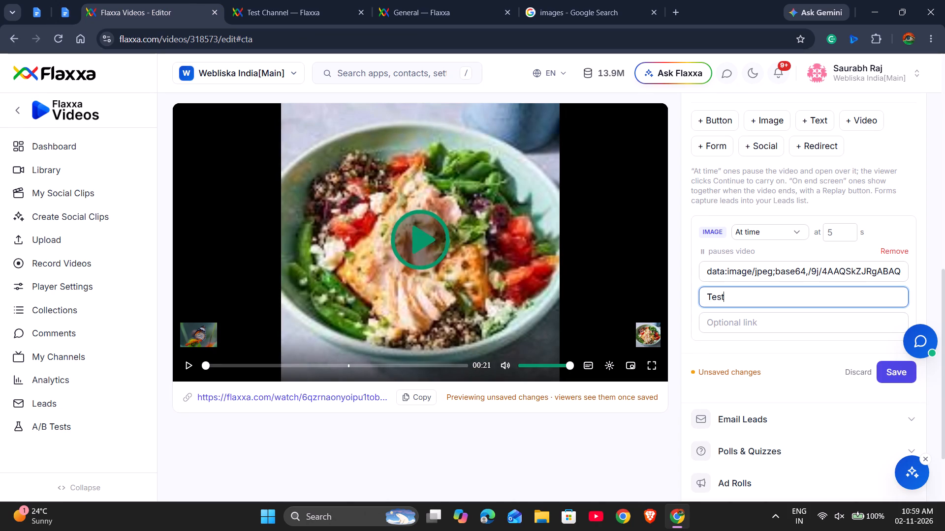
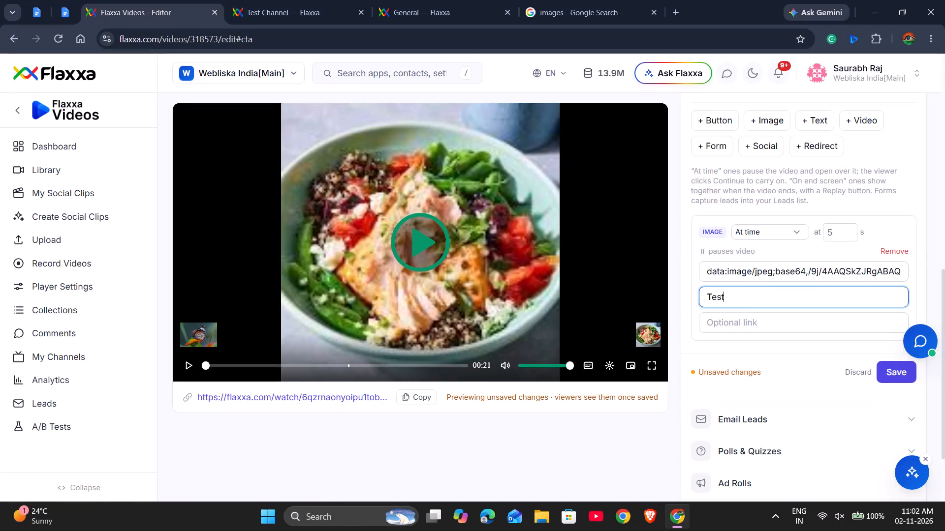
Play the video preview to check how the Image call-to-action shows at its set time.
{"action": "left_click", "coordinate": [753, 320]}
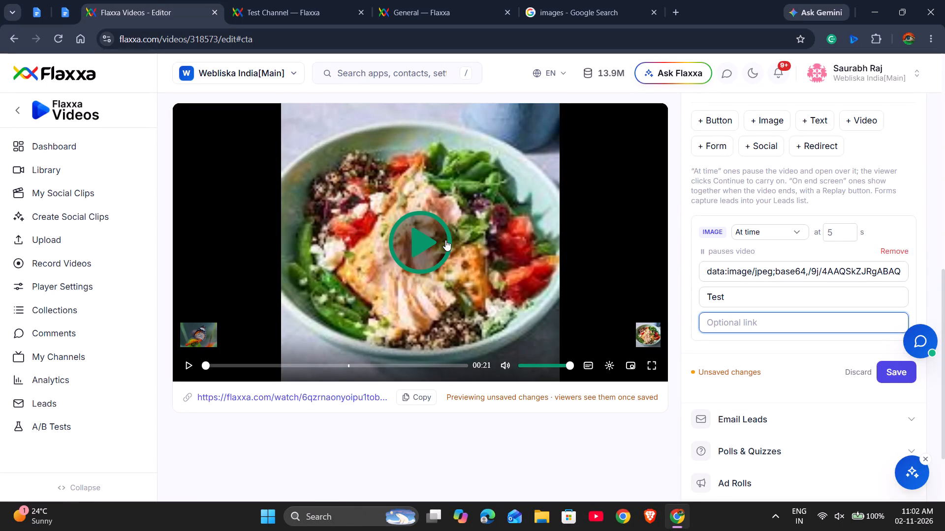
{"action": "left_click", "coordinate": [445, 240]}
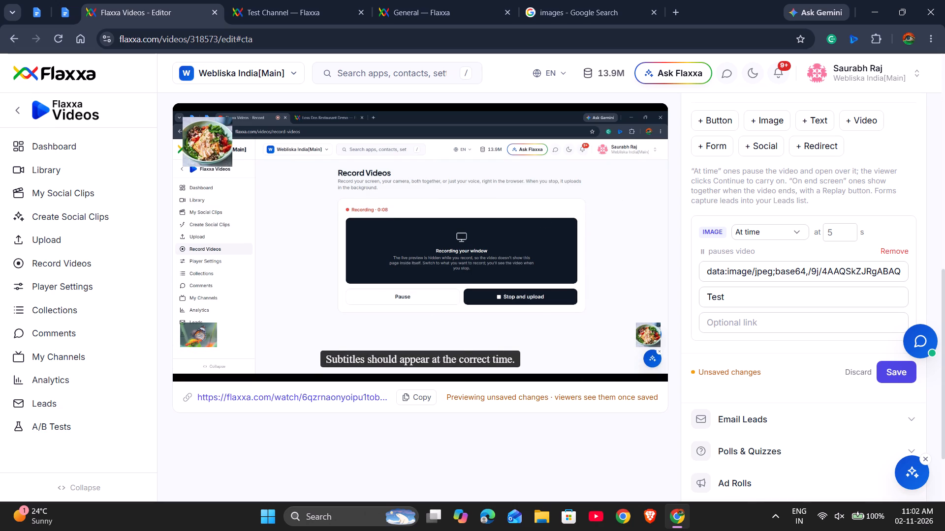
Reload the editor page, discarding the unsaved call-to-action changes.
{"action": "key", "text": "ctrl+r"}
{"action": "key", "text": "Return"}
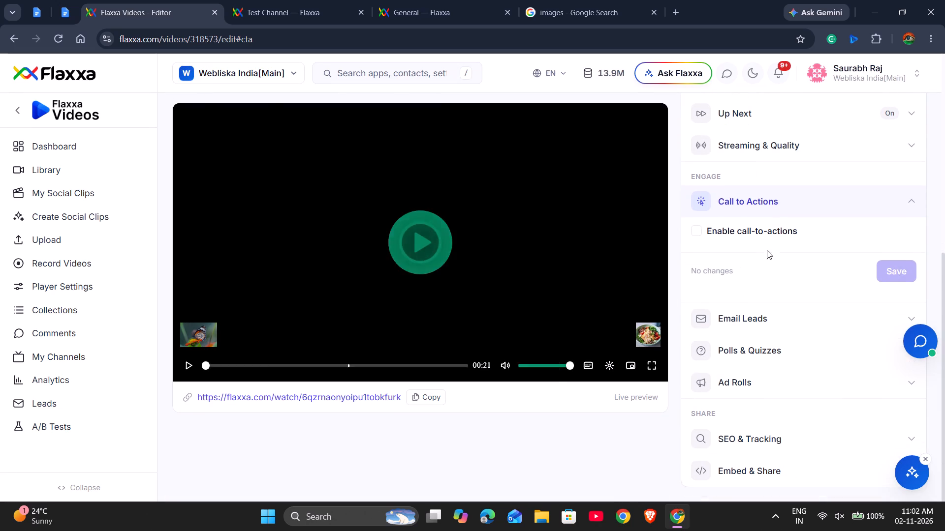
Enable call-to-actions and add an Image call-to-action using the copied picture address, labelled "test".
{"action": "left_click", "coordinate": [717, 233]}
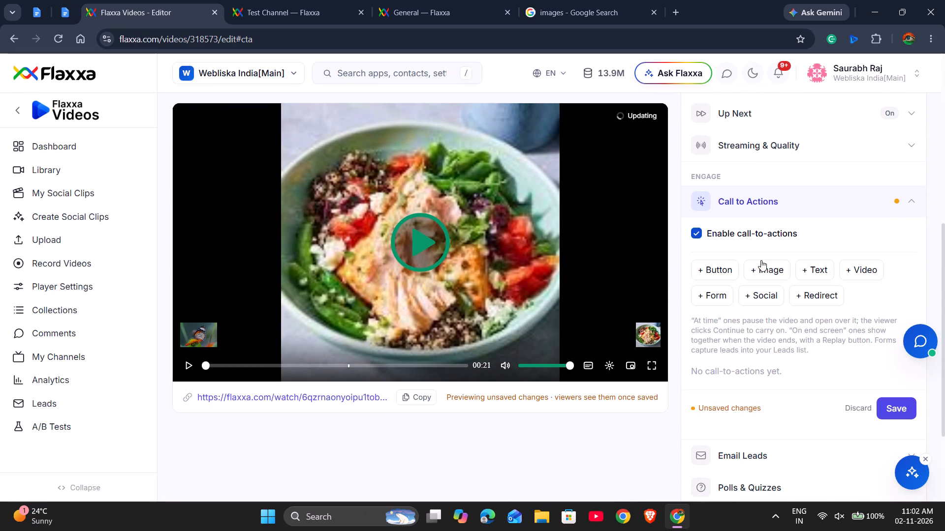
{"action": "left_click", "coordinate": [762, 263]}
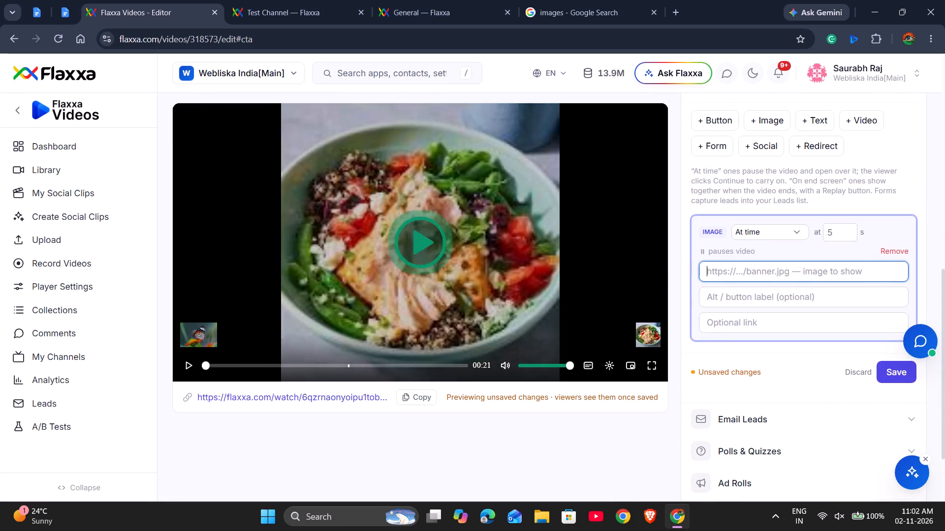
{"action": "key", "text": "ctrl+v"}
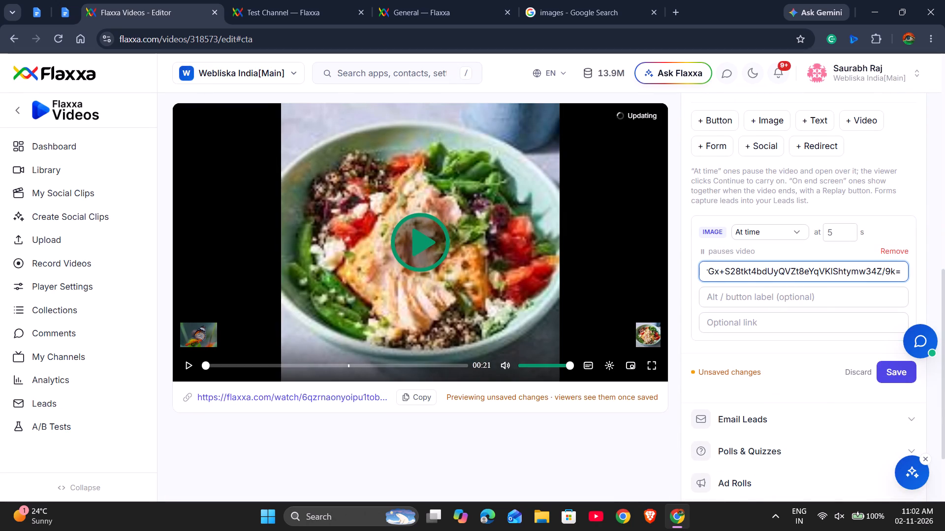
{"action": "left_click", "coordinate": [741, 300]}
{"action": "type", "text": "test"}
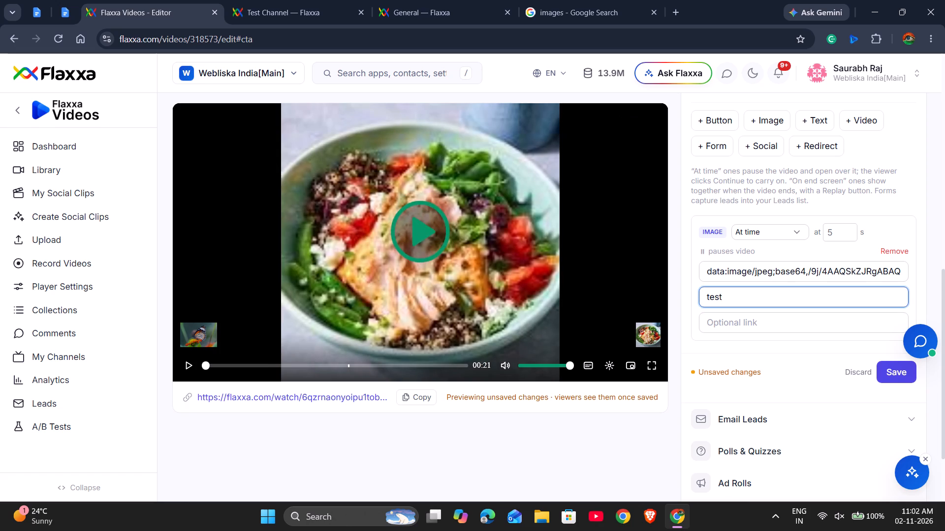
Play the video preview past the Image call-to-action's time and pause it.
{"action": "left_click", "coordinate": [429, 241]}
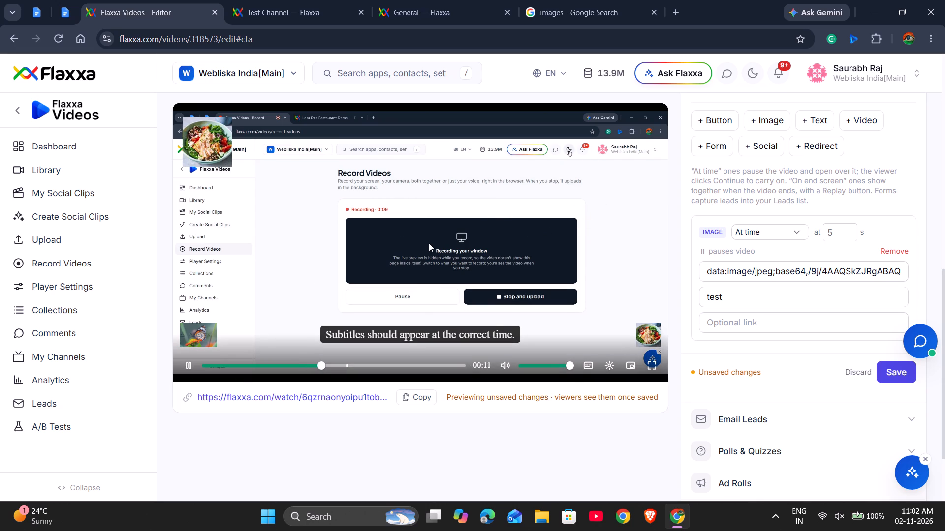
{"action": "left_click", "coordinate": [429, 243]}
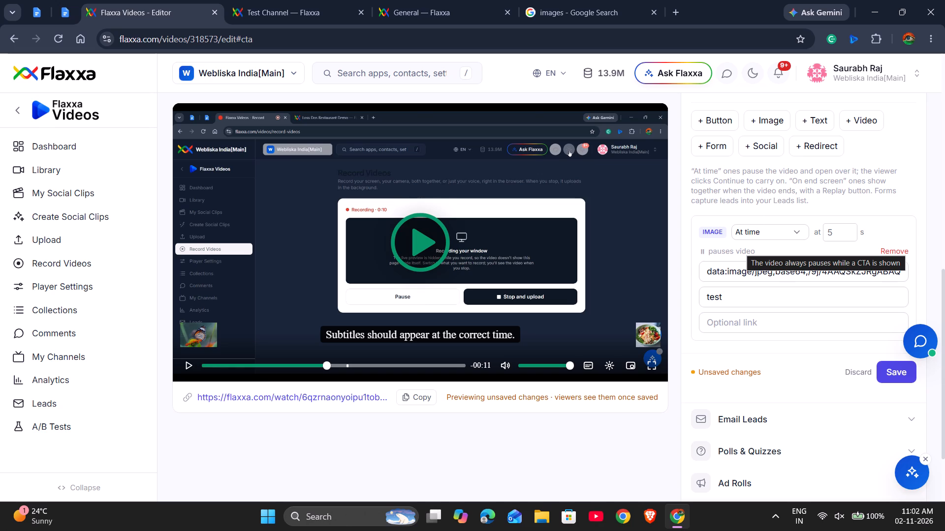
Replace the Image call-to-action with a Text one, with headline "Test" and message "testing".
{"action": "left_click", "coordinate": [819, 123]}
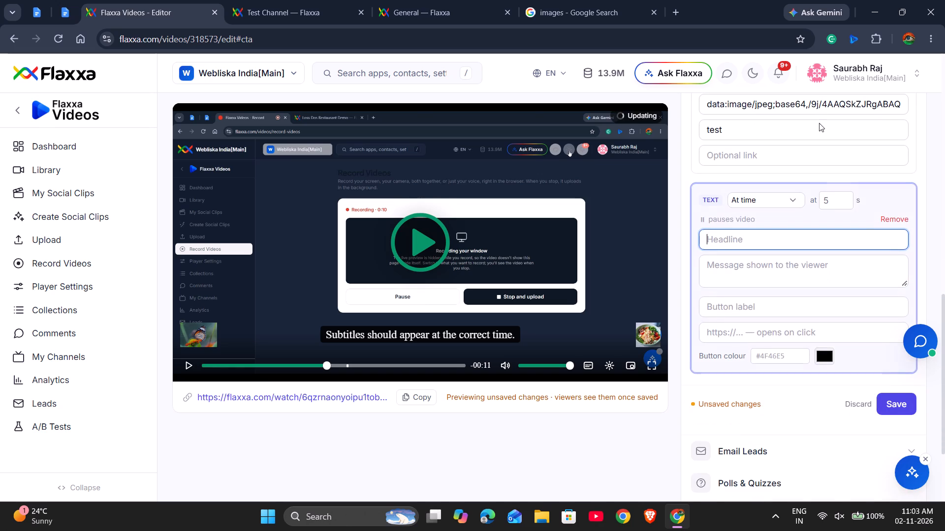
{"action": "scroll", "coordinate": [829, 188], "scroll_direction": "up", "scroll_amount": 1}
{"action": "left_click", "coordinate": [890, 212]}
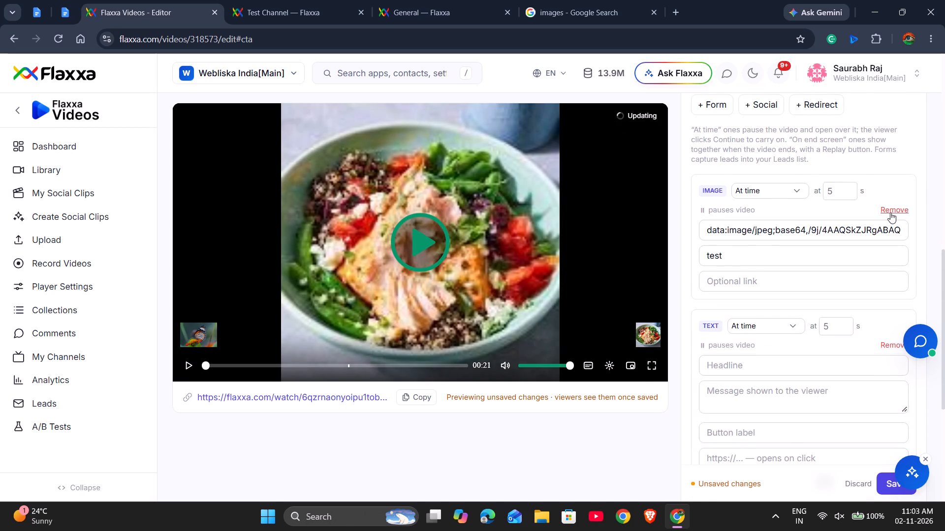
{"action": "left_click", "coordinate": [779, 226]}
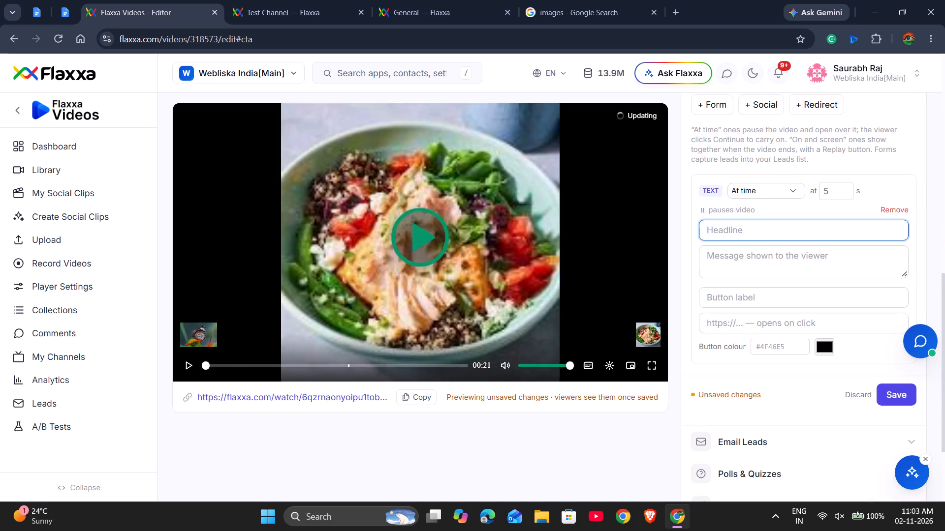
{"action": "scroll", "coordinate": [779, 226], "scroll_direction": "up", "scroll_amount": 1}
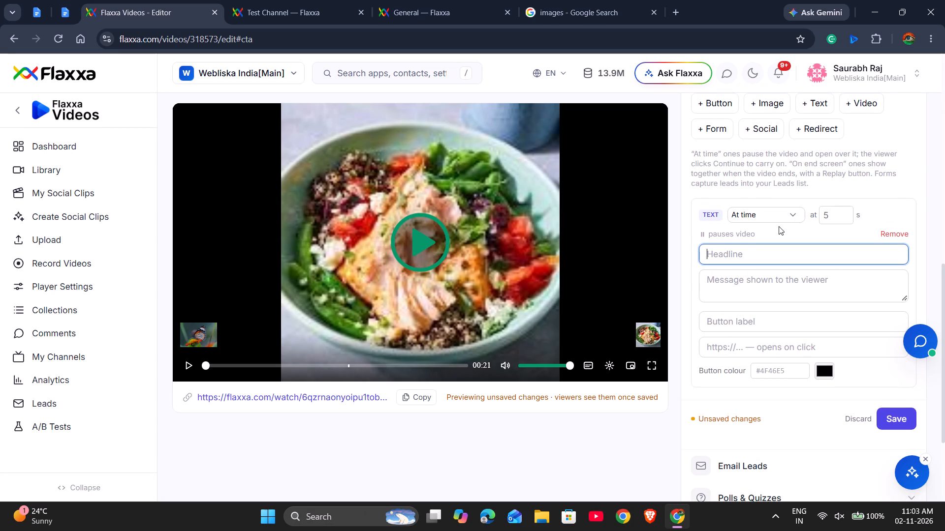
{"action": "type", "text": "Test"}
{"action": "left_click", "coordinate": [756, 281]}
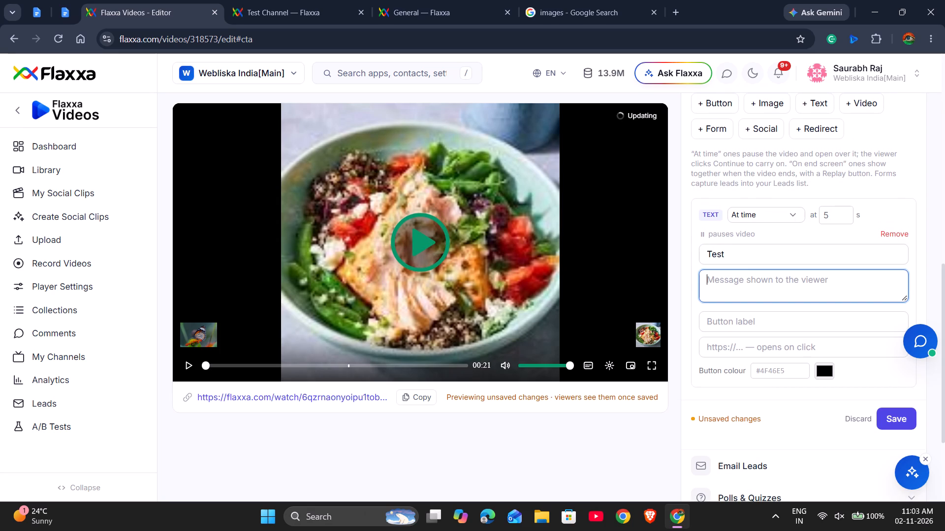
{"action": "type", "text": "testing"}
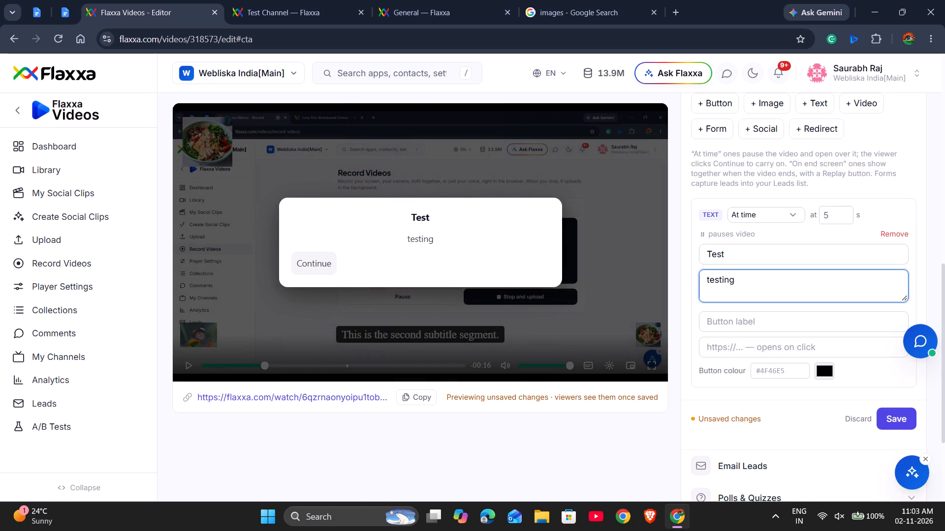
Replace the Text call-to-action with a new Video call-to-action.
{"action": "left_click", "coordinate": [900, 236]}
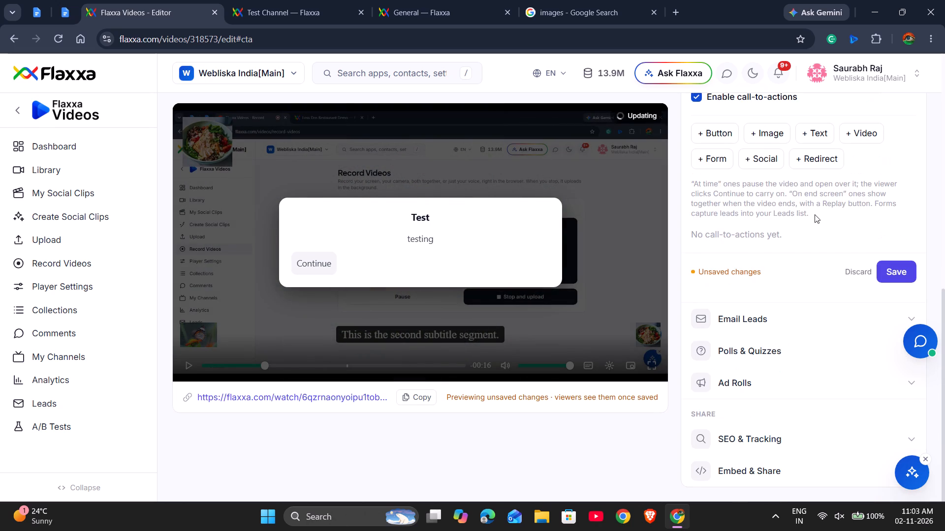
{"action": "scroll", "coordinate": [815, 214], "scroll_direction": "up", "scroll_amount": 1}
{"action": "left_click", "coordinate": [857, 181]}
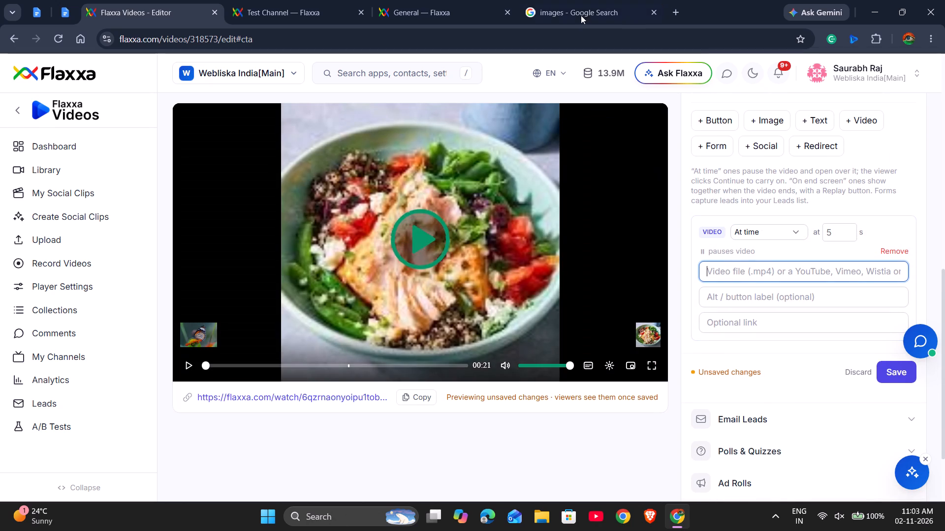
Close the images search, search for "mr beast videos" in a new tab and copy the "Beat LeBron In Basketball, Win $100000" link.
{"action": "left_click", "coordinate": [652, 13]}
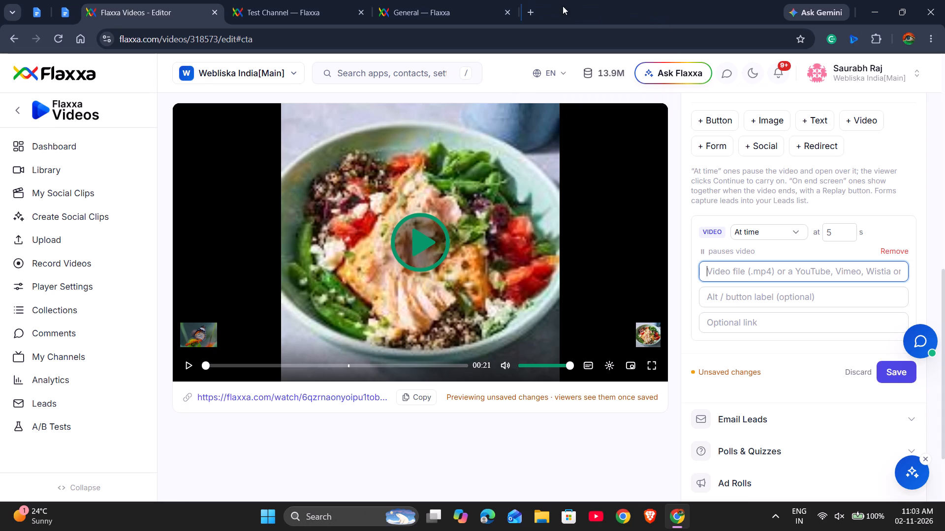
{"action": "left_click", "coordinate": [529, 12]}
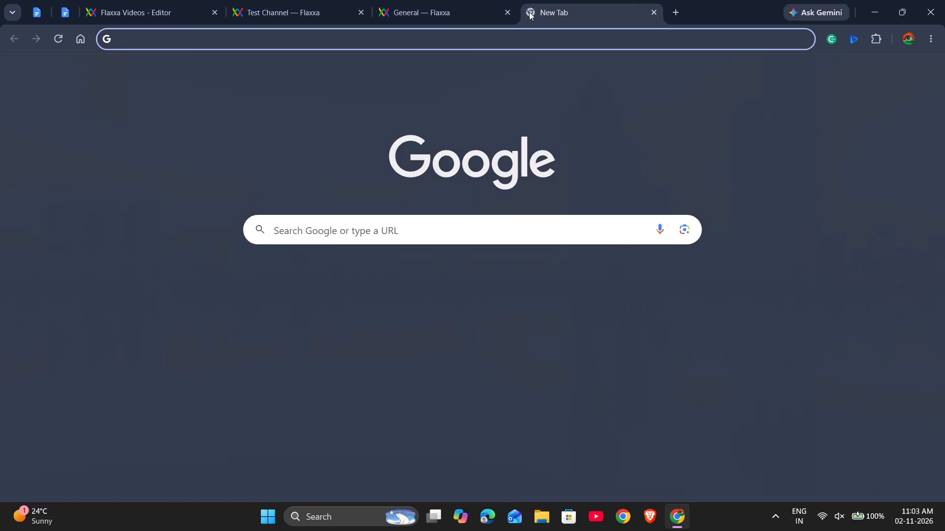
{"action": "type", "text": "mr"}
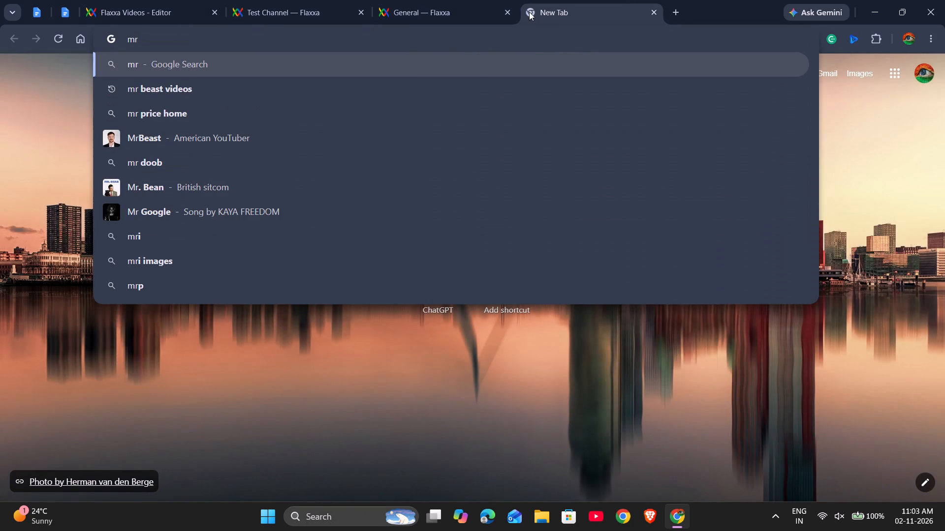
{"action": "key", "text": "Down"}
{"action": "key", "text": "Return"}
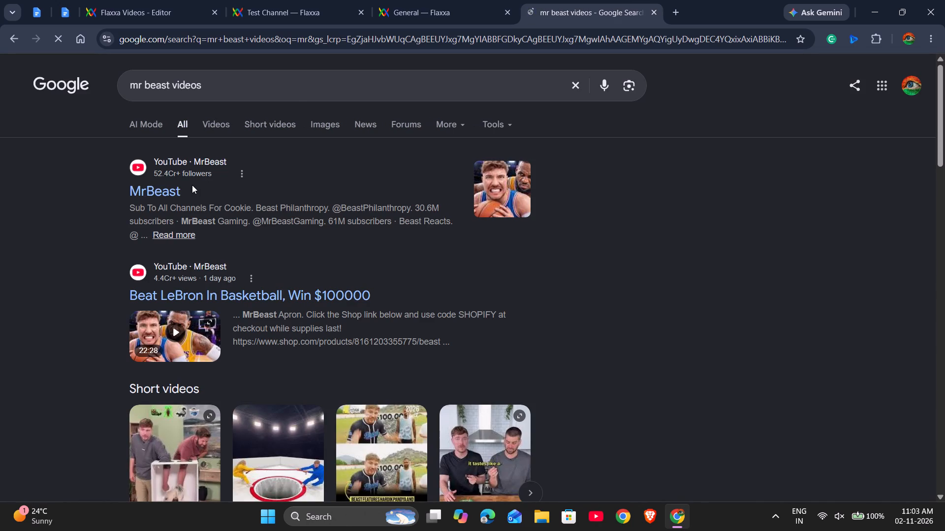
{"action": "scroll", "coordinate": [247, 248], "scroll_direction": "down", "scroll_amount": 1}
{"action": "right_click", "coordinate": [266, 275]}
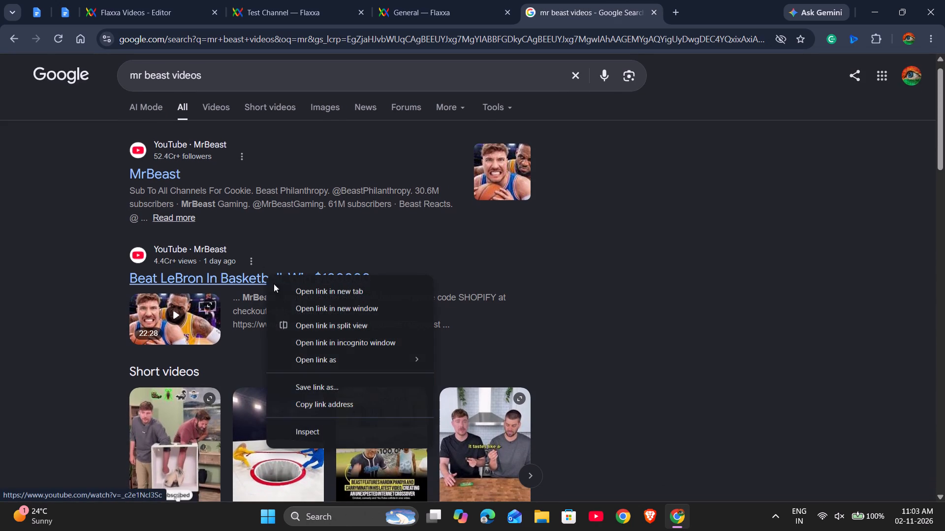
{"action": "left_click", "coordinate": [325, 403]}
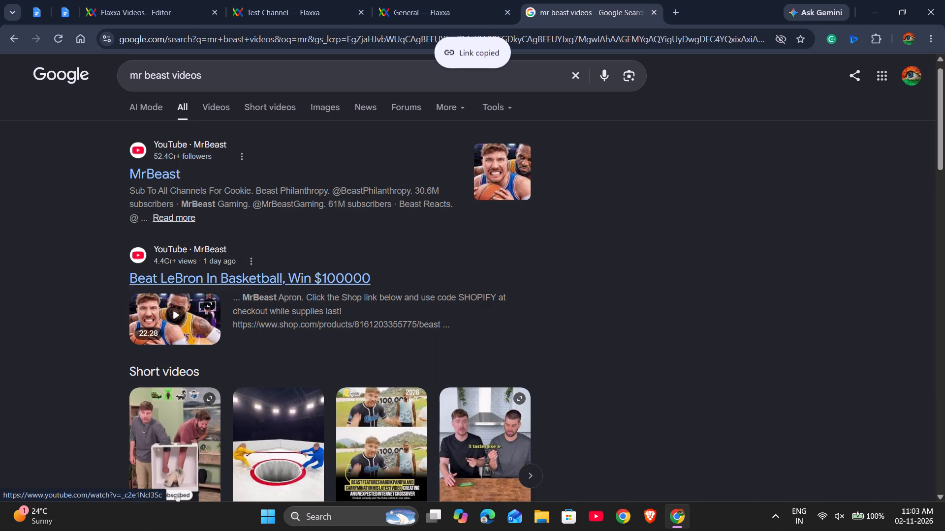
Back in the video editor, set the copied YouTube link as the Video call-to-action's source and label it "test".
{"action": "left_click", "coordinate": [167, 22]}
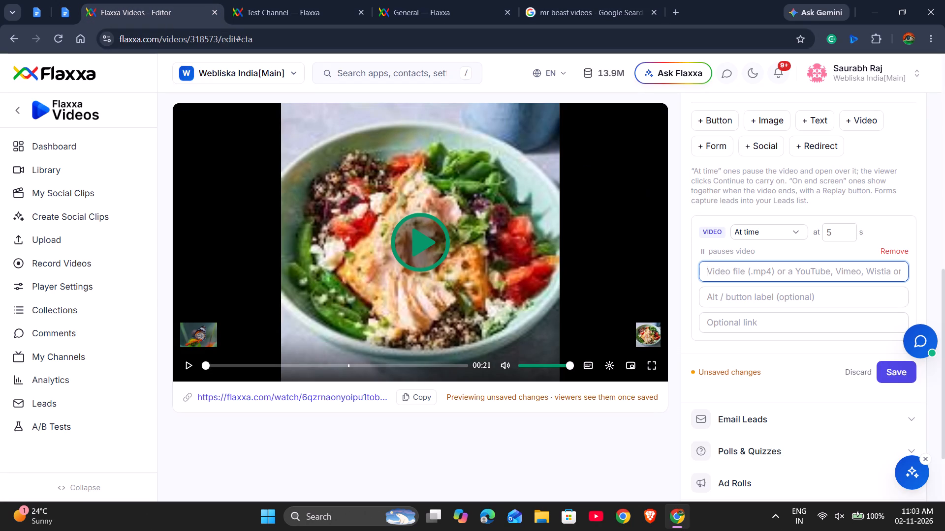
{"action": "key", "text": "ctrl+v"}
{"action": "left_click", "coordinate": [749, 300]}
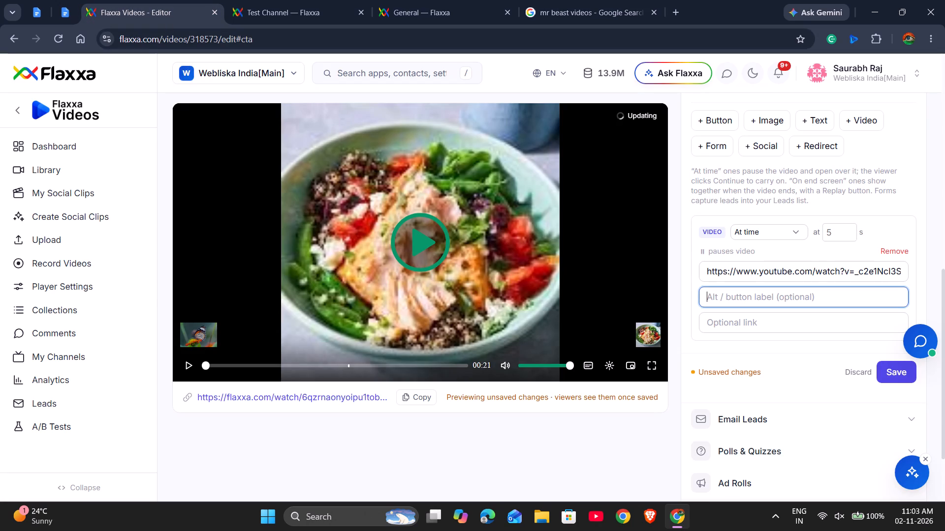
{"action": "type", "text": "test"}
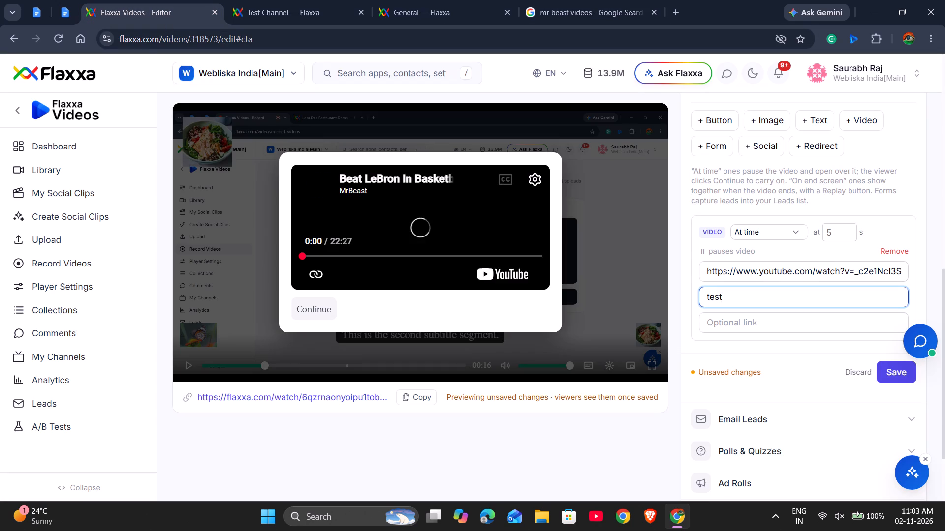
Replace the Video call-to-action with a Form call-to-action, keeping its default texts.
{"action": "left_click", "coordinate": [898, 250]}
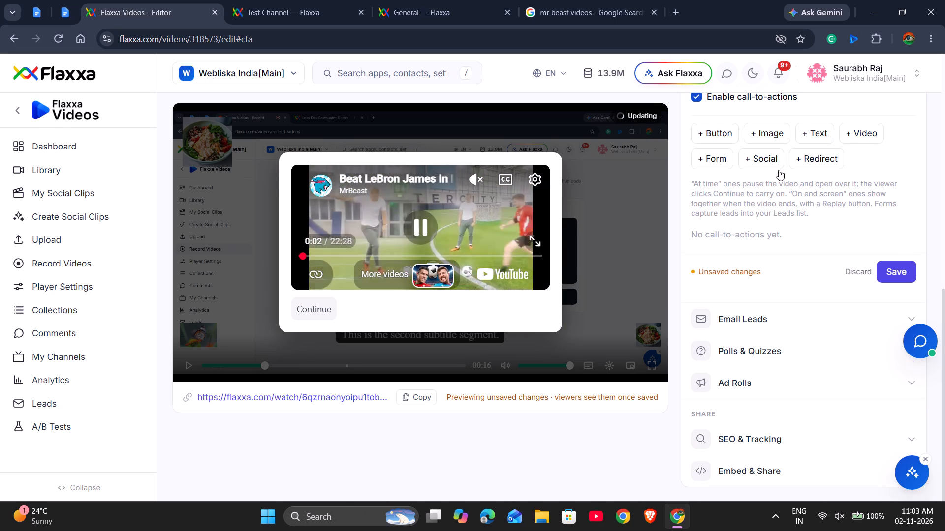
{"action": "left_click", "coordinate": [714, 161]}
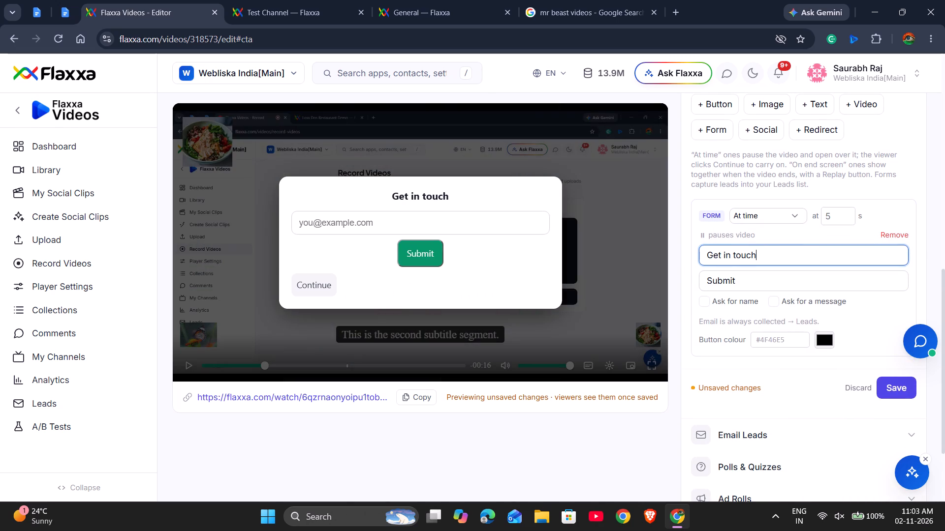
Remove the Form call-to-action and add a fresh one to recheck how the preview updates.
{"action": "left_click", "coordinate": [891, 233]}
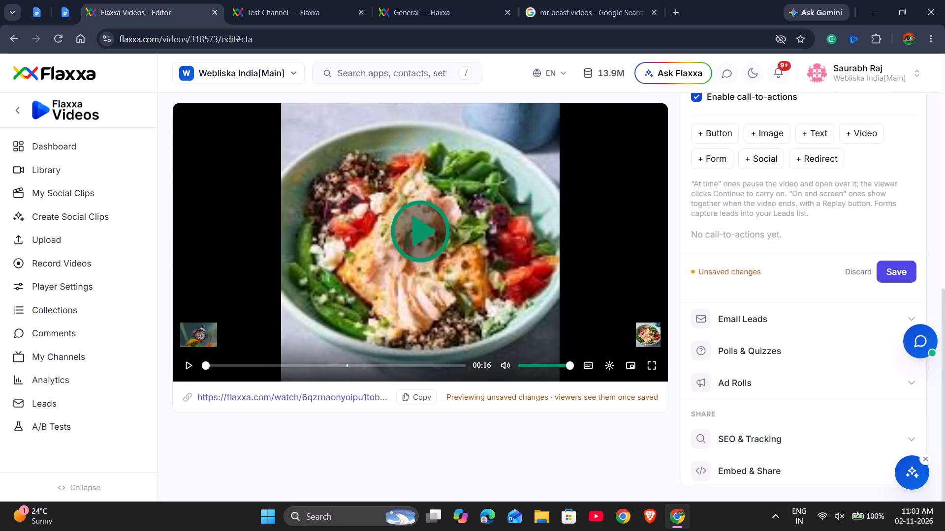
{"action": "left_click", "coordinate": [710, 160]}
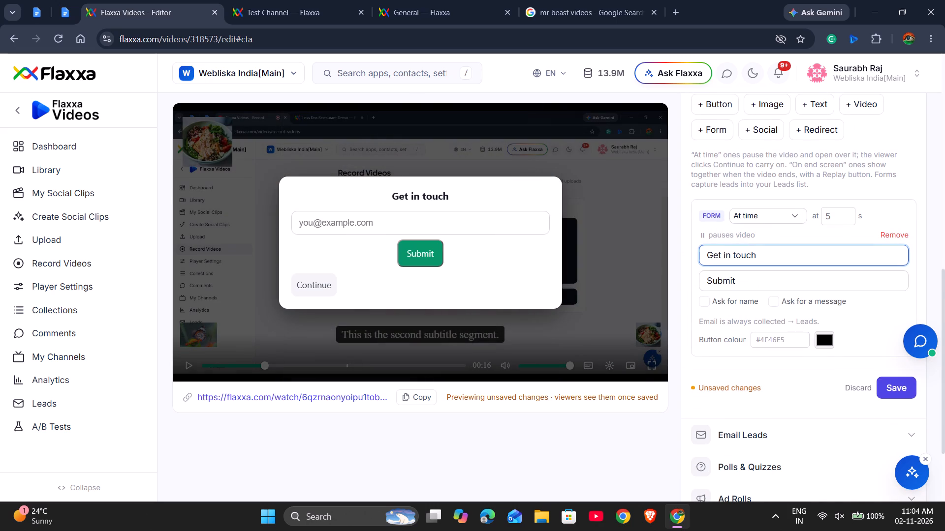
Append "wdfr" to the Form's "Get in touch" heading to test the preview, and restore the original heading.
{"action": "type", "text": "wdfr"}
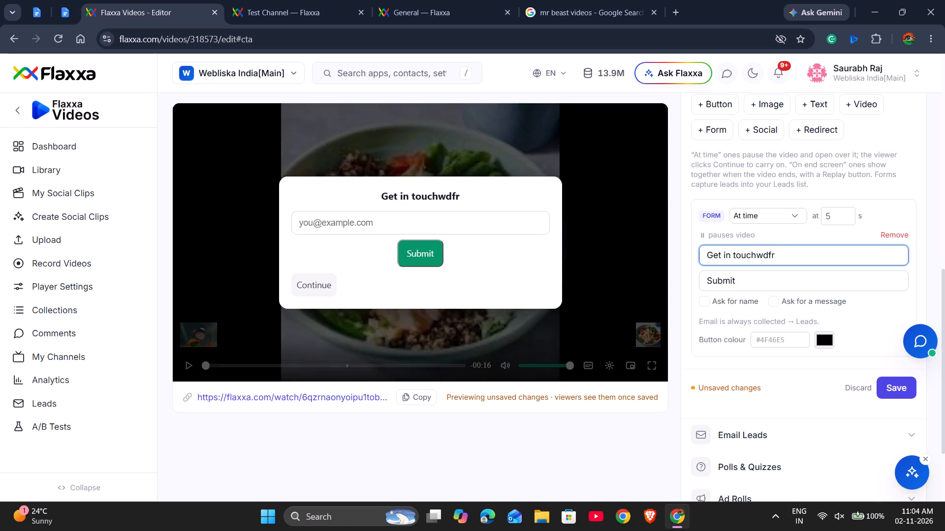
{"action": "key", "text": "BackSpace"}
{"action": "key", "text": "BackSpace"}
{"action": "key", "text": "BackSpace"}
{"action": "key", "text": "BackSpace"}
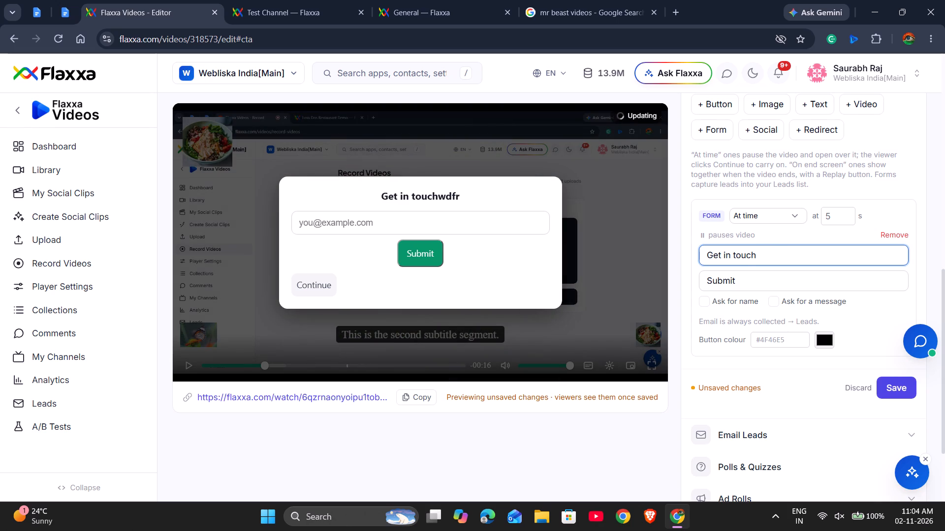
Replace the Form call-to-action with a Social call-to-action, keeping its default "Follow us" heading.
{"action": "scroll", "coordinate": [761, 251], "scroll_direction": "up", "scroll_amount": 1}
{"action": "left_click", "coordinate": [893, 276]}
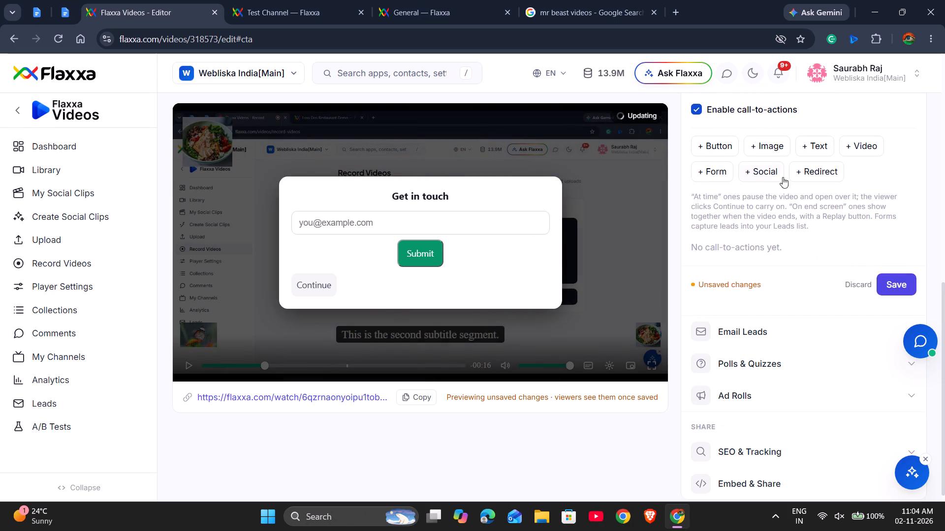
{"action": "left_click", "coordinate": [766, 172]}
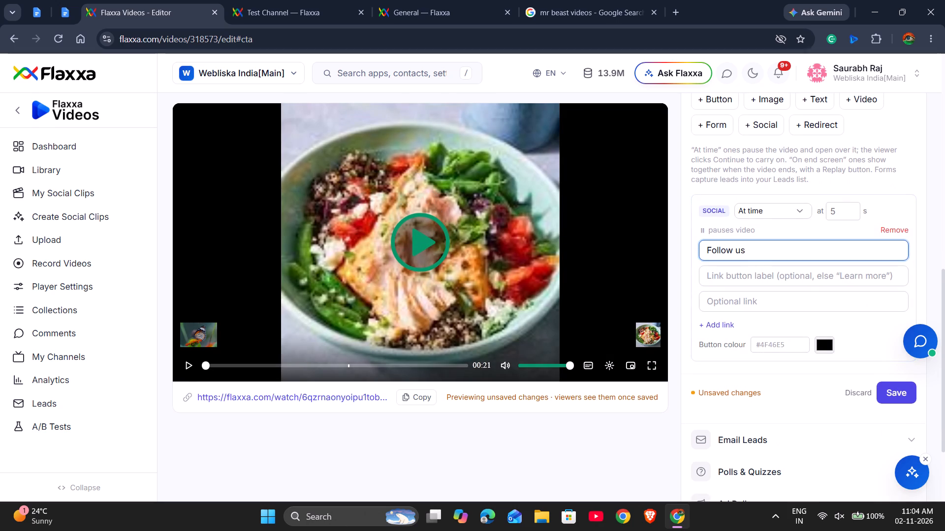
Enter "test" as the Social call-to-action's link button label, clear and re-enter it to recheck the preview, ending with "Test".
{"action": "left_click", "coordinate": [747, 279]}
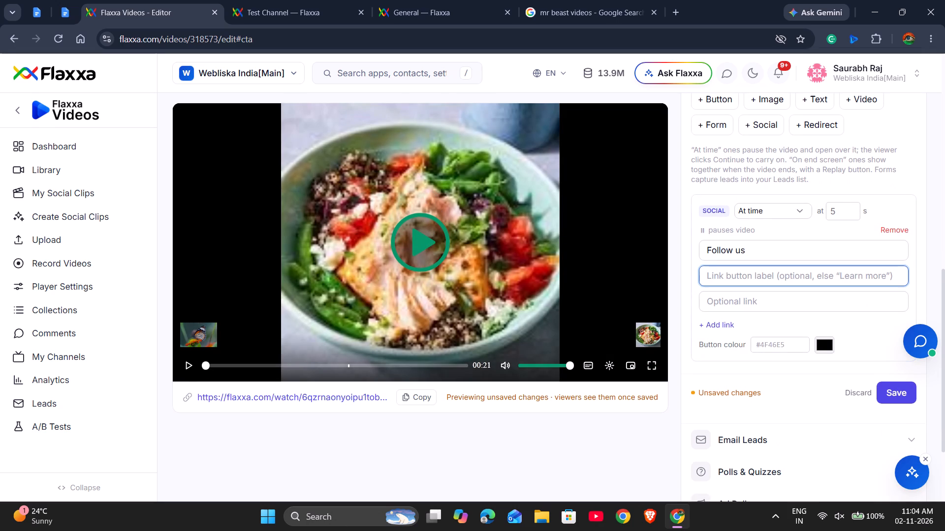
{"action": "type", "text": "test"}
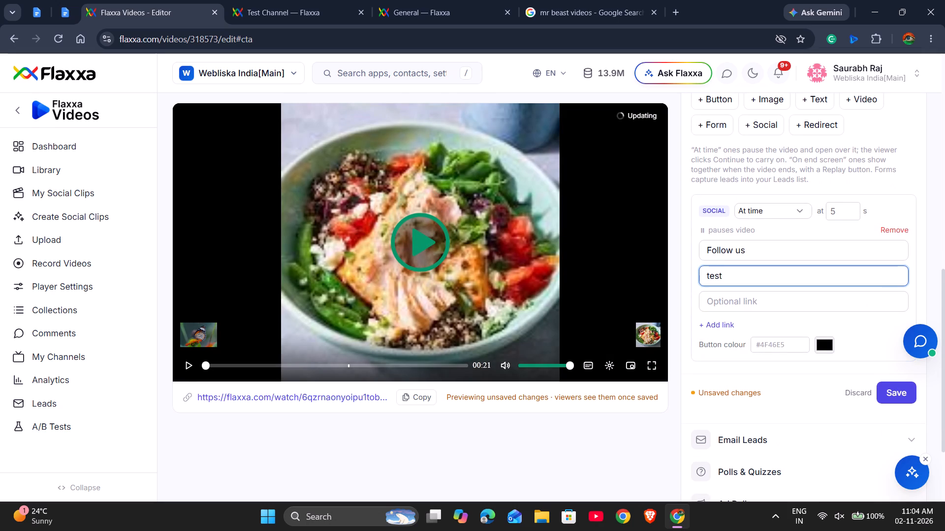
{"action": "key", "text": "BackSpace"}
{"action": "key", "text": "BackSpace"}
{"action": "key", "text": "BackSpace"}
{"action": "key", "text": "BackSpace"}
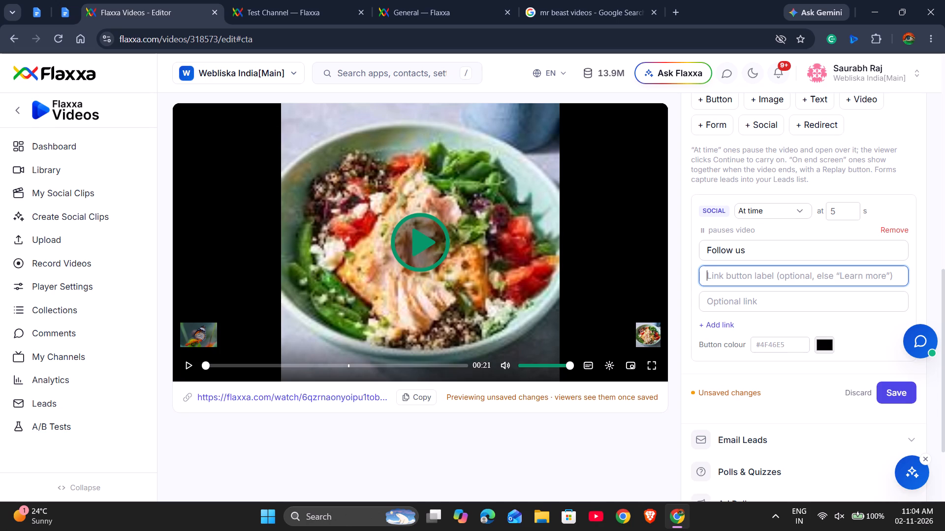
{"action": "type", "text": "test"}
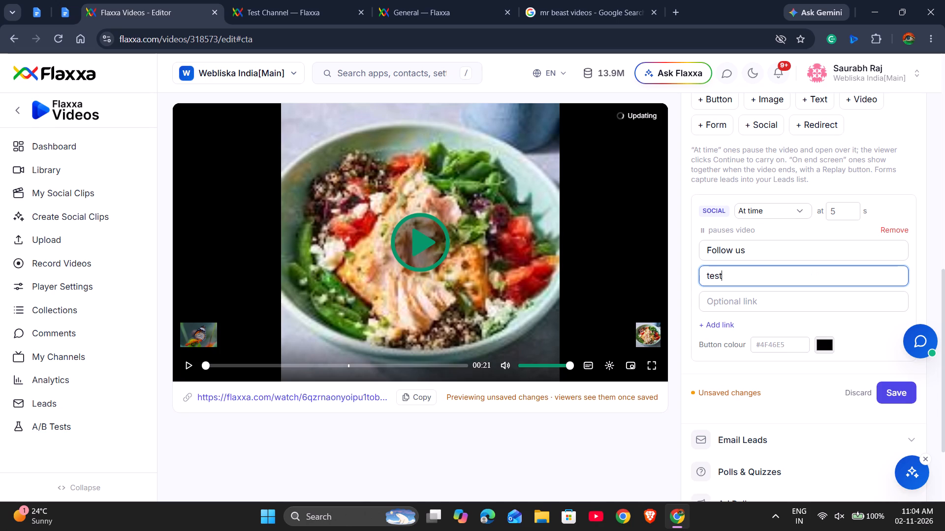
{"action": "key", "text": "BackSpace"}
{"action": "key", "text": "BackSpace"}
{"action": "key", "text": "BackSpace"}
{"action": "key", "text": "BackSpace"}
{"action": "type", "text": "Test"}
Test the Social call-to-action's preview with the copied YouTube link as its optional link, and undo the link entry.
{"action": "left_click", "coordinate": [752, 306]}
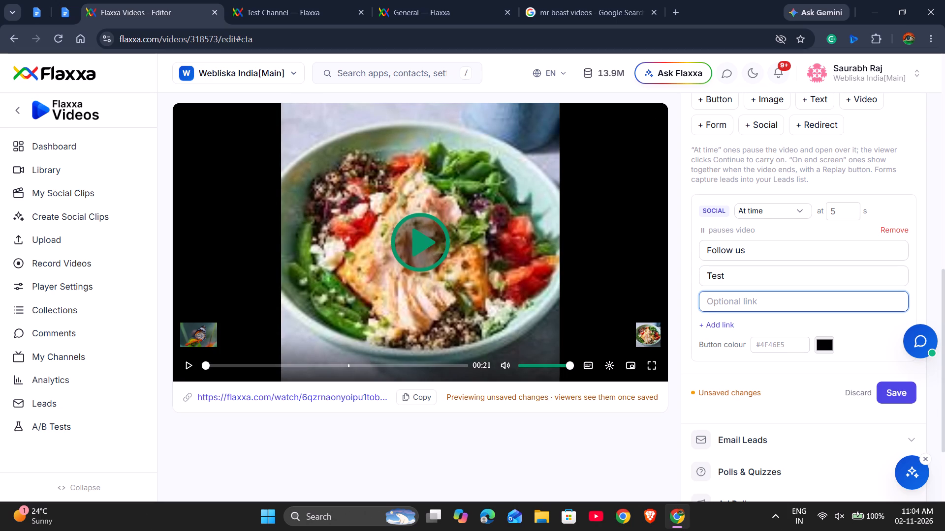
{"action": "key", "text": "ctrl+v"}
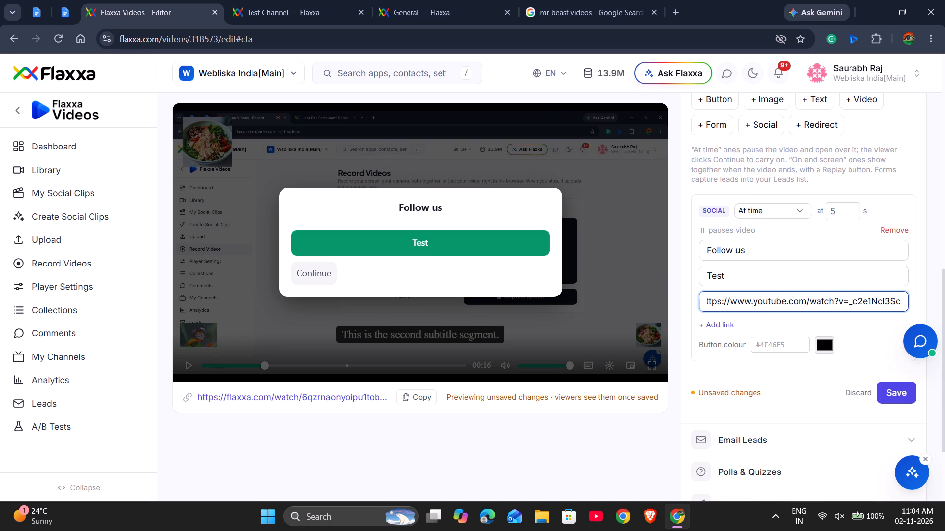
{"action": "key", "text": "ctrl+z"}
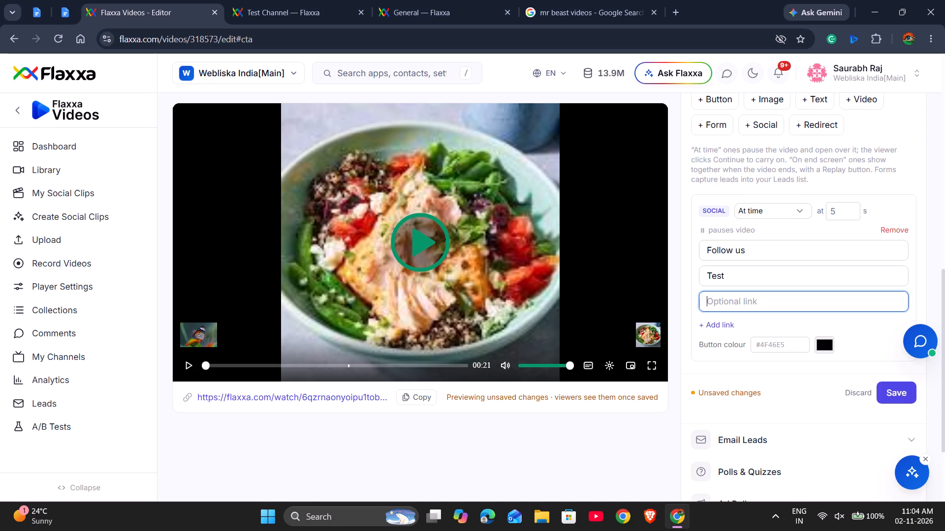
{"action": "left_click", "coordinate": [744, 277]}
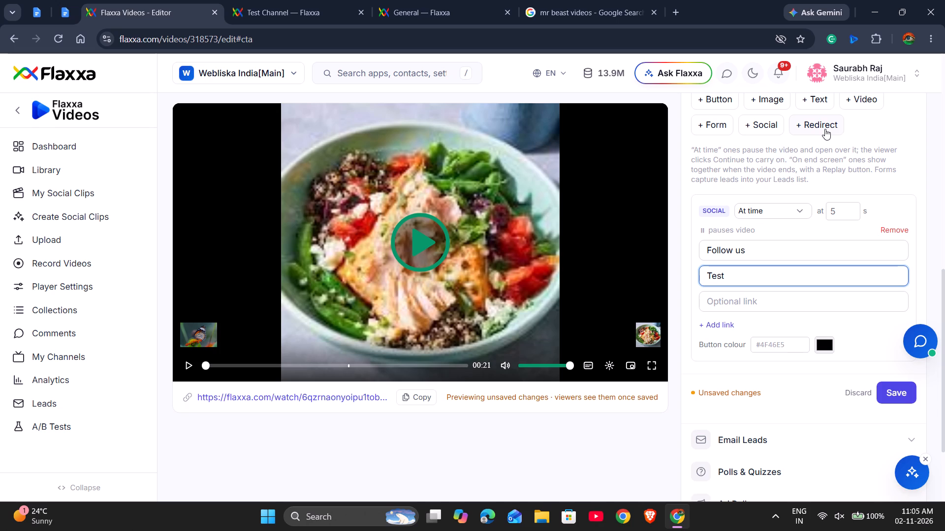
Add a Redirect call-to-action with its default texts and remove the Social one.
{"action": "scroll", "coordinate": [825, 129], "scroll_direction": "up", "scroll_amount": 1}
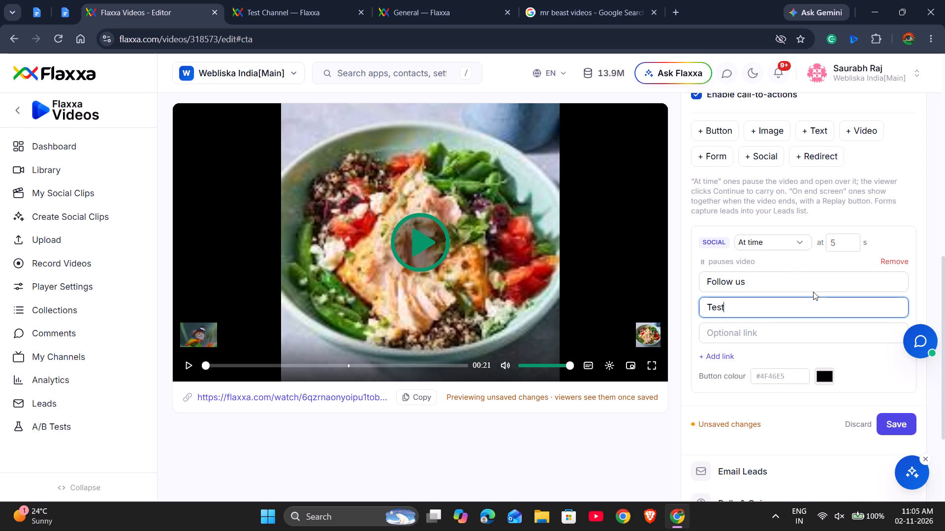
{"action": "left_click", "coordinate": [822, 155]}
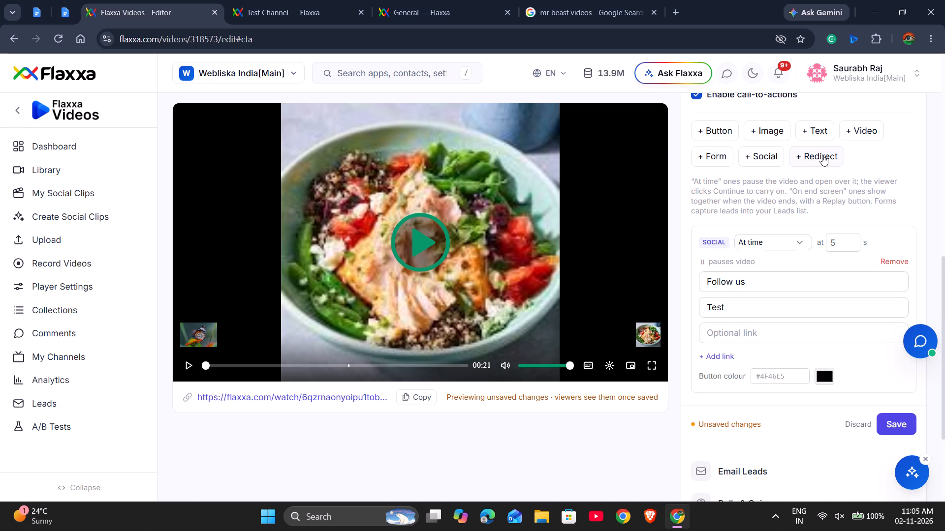
{"action": "scroll", "coordinate": [866, 171], "scroll_direction": "up", "scroll_amount": 1}
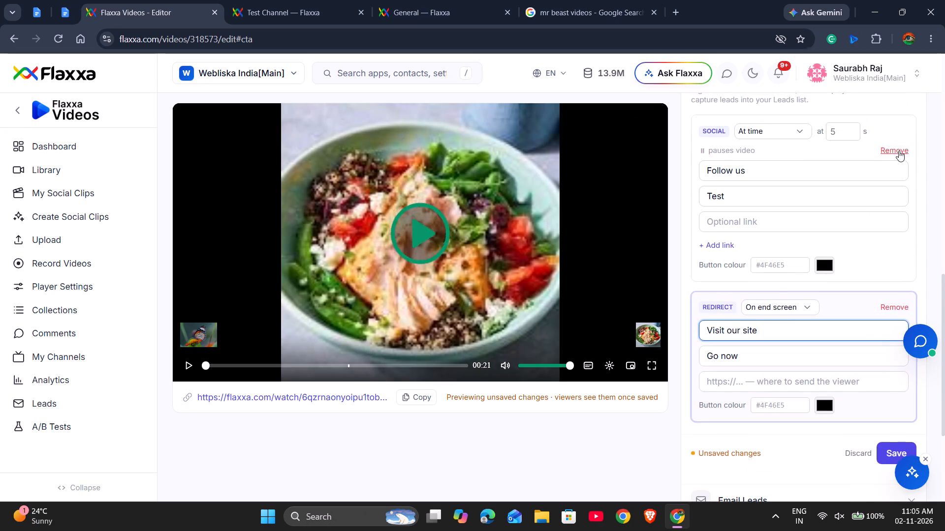
{"action": "left_click", "coordinate": [899, 150]}
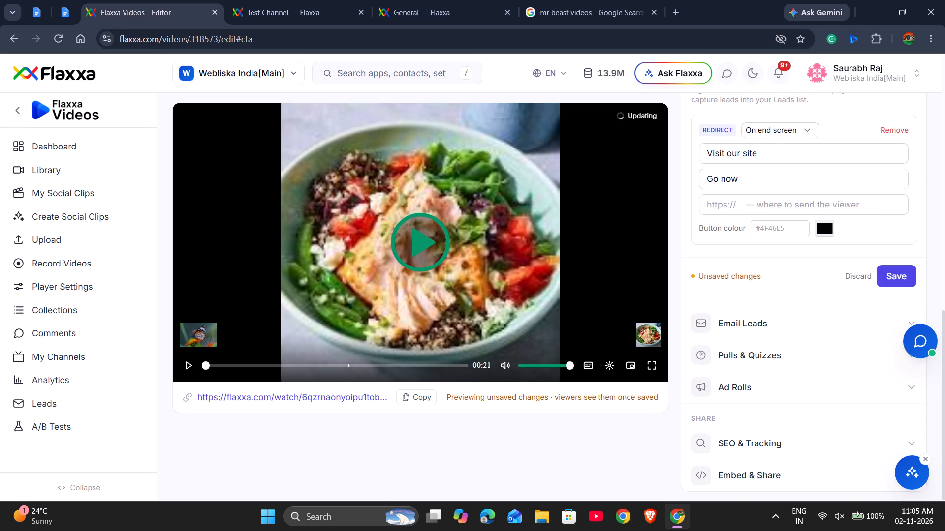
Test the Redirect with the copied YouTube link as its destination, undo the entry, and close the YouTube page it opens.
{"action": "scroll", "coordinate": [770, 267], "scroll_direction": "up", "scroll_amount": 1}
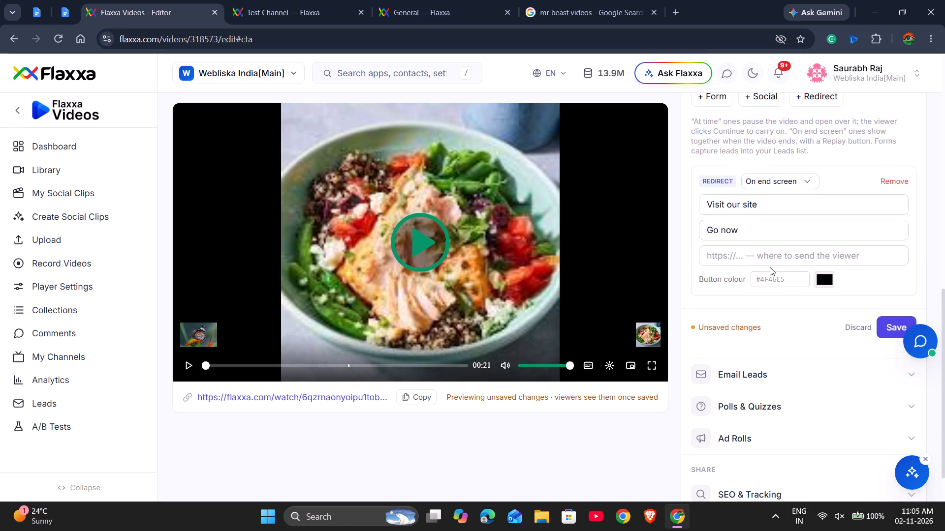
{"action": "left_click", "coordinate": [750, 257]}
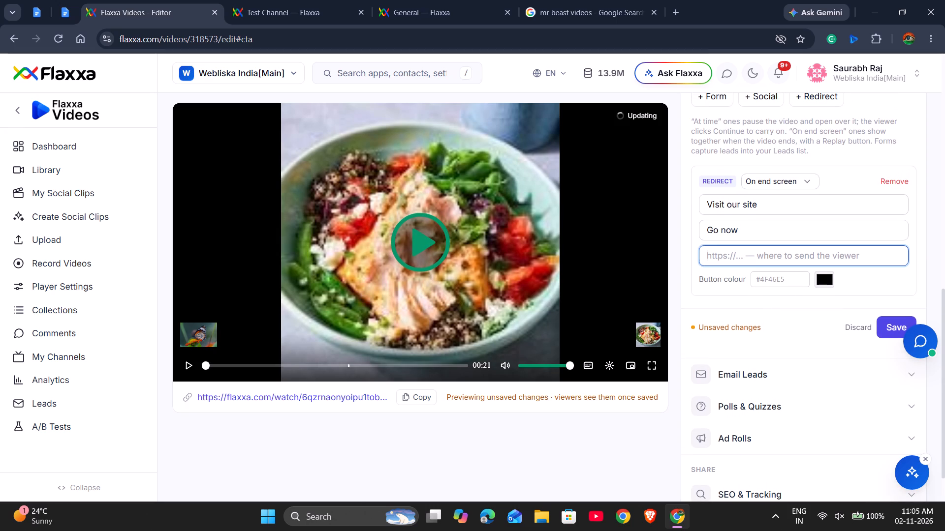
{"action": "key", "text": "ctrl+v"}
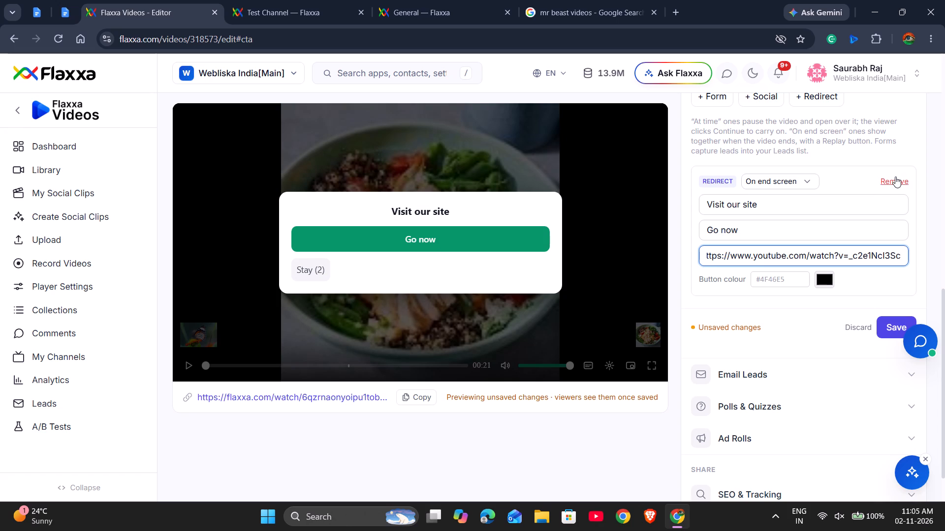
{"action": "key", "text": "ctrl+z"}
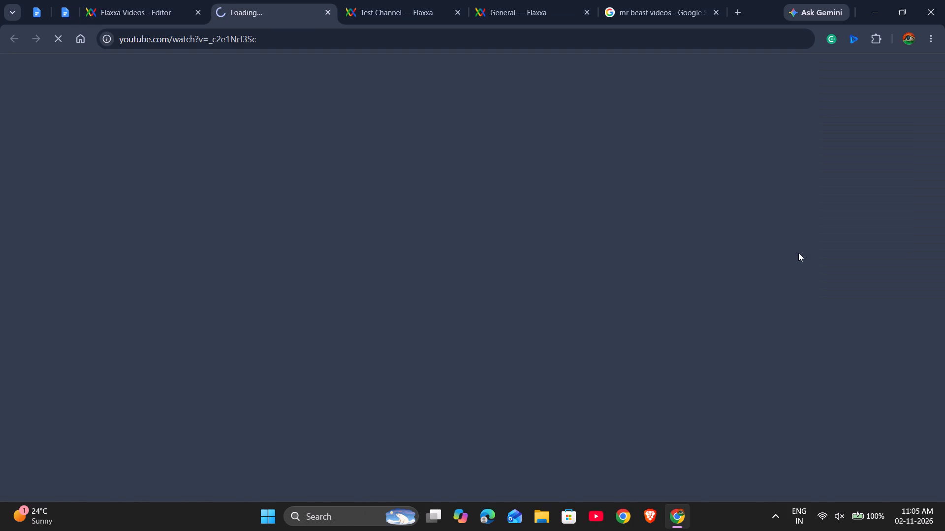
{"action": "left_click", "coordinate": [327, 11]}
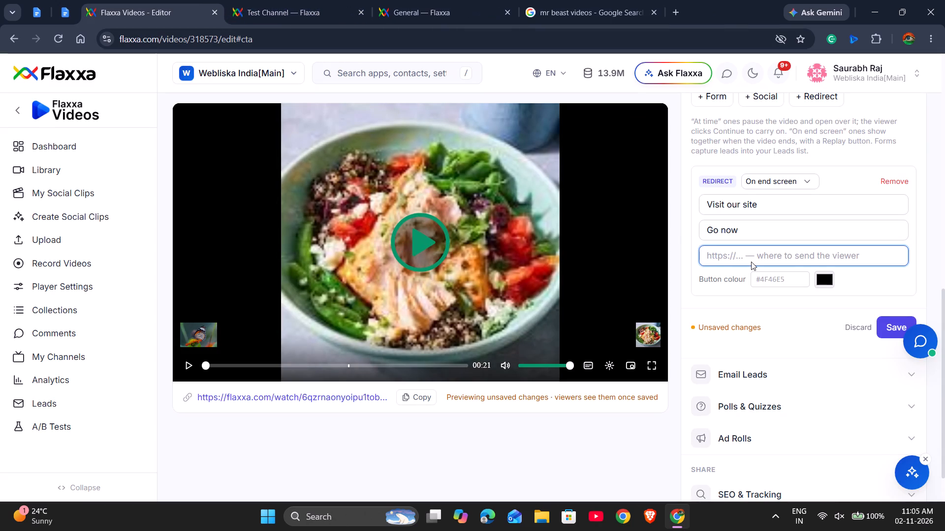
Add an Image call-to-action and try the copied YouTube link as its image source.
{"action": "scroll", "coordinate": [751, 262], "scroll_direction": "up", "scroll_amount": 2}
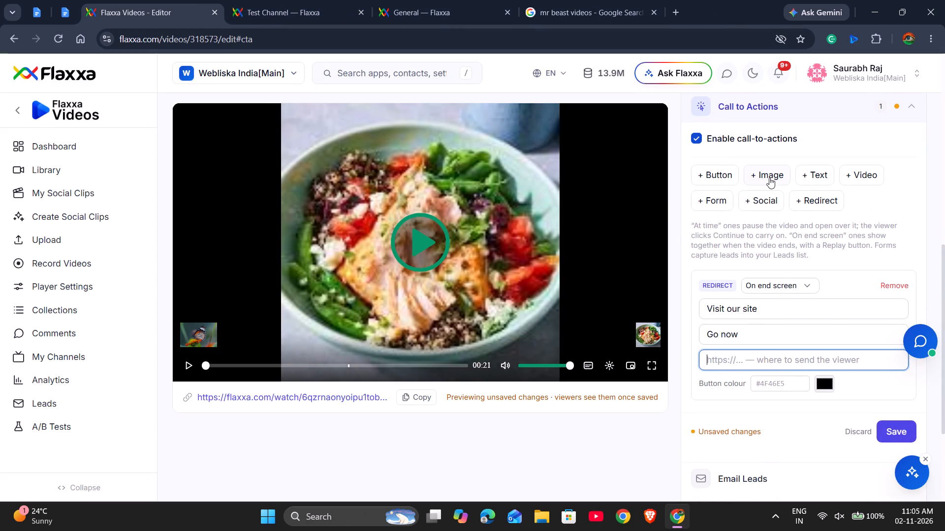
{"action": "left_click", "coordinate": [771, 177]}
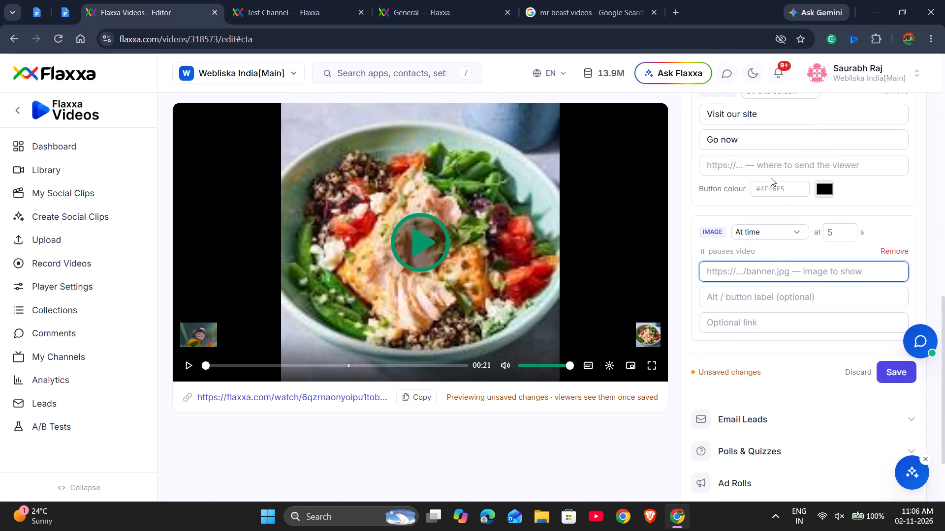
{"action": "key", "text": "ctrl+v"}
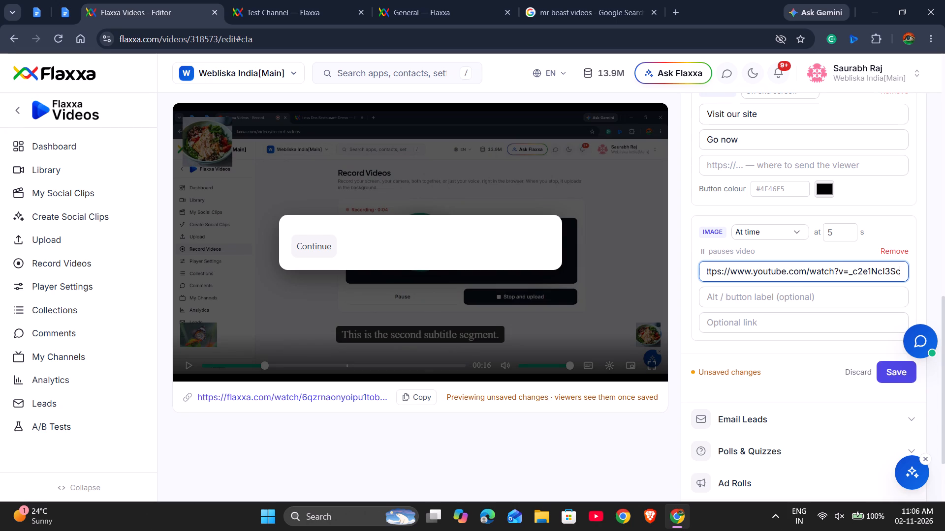
Remove both the Redirect and the Image call-to-actions from the video.
{"action": "scroll", "coordinate": [800, 280], "scroll_direction": "up", "scroll_amount": 1}
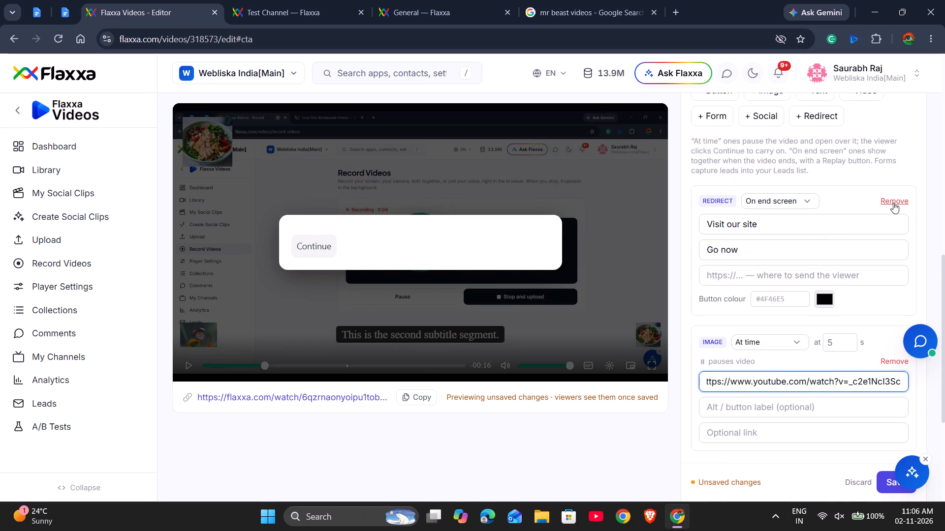
{"action": "left_click", "coordinate": [893, 203]}
{"action": "left_click", "coordinate": [889, 220]}
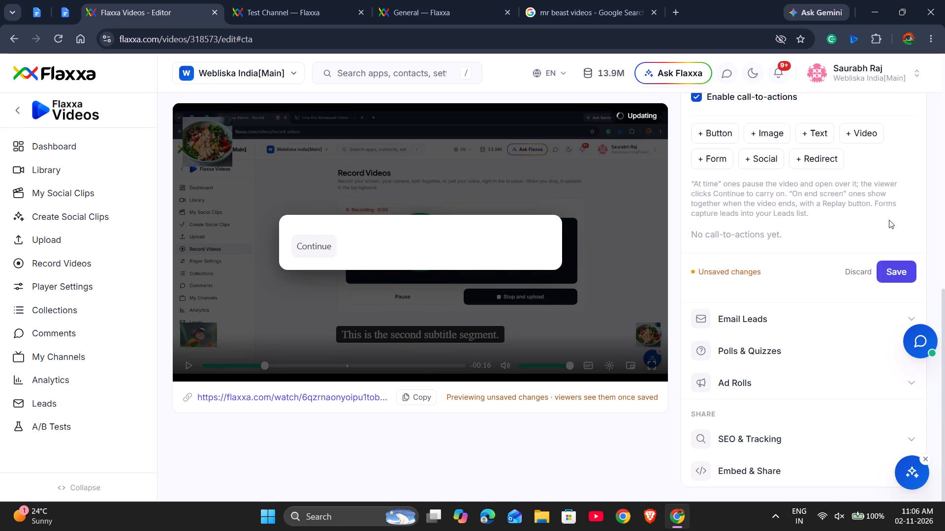
{"action": "scroll", "coordinate": [889, 220], "scroll_direction": "up", "scroll_amount": 1}
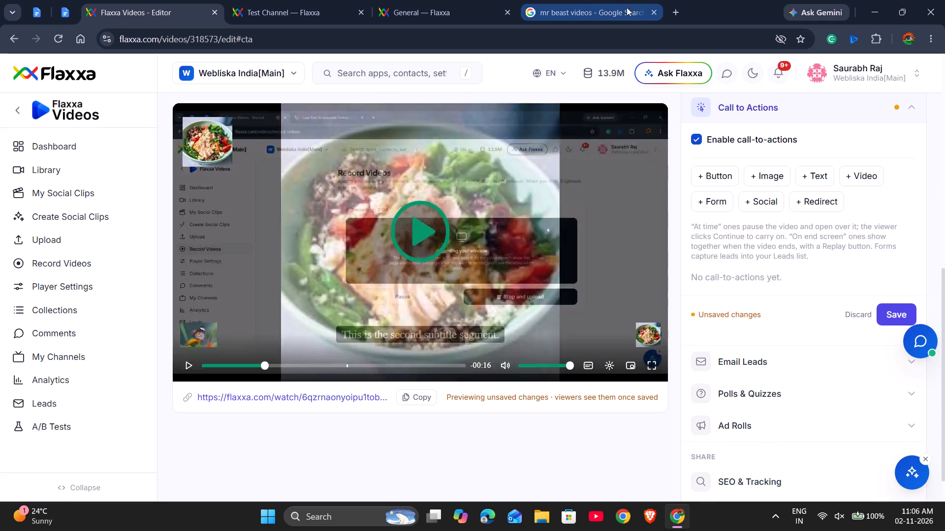
Close the Mr Beast search page, search Google for "images" in a new tab, and copy the sunset landscape picture's image address.
{"action": "left_click", "coordinate": [655, 11]}
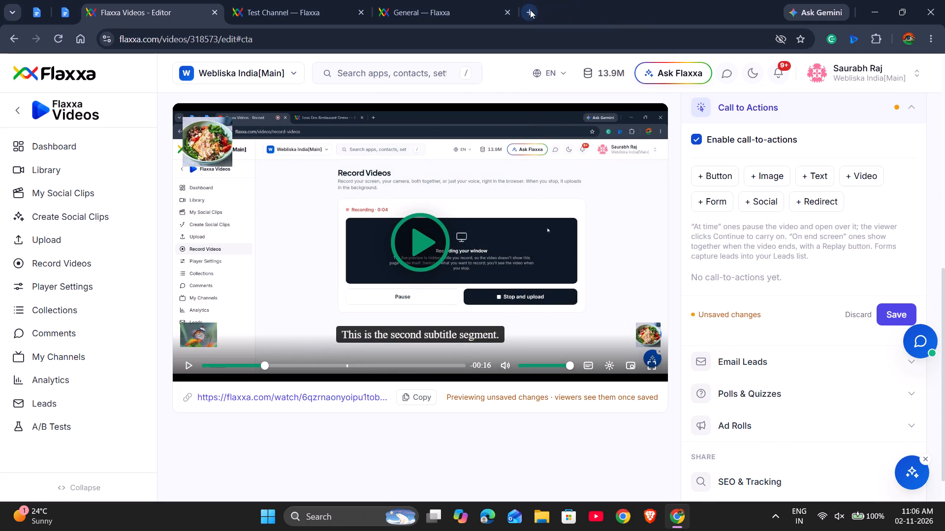
{"action": "left_click", "coordinate": [530, 10]}
{"action": "type", "text": "ima"}
{"action": "type", "text": "ges"}
{"action": "key", "text": "Return"}
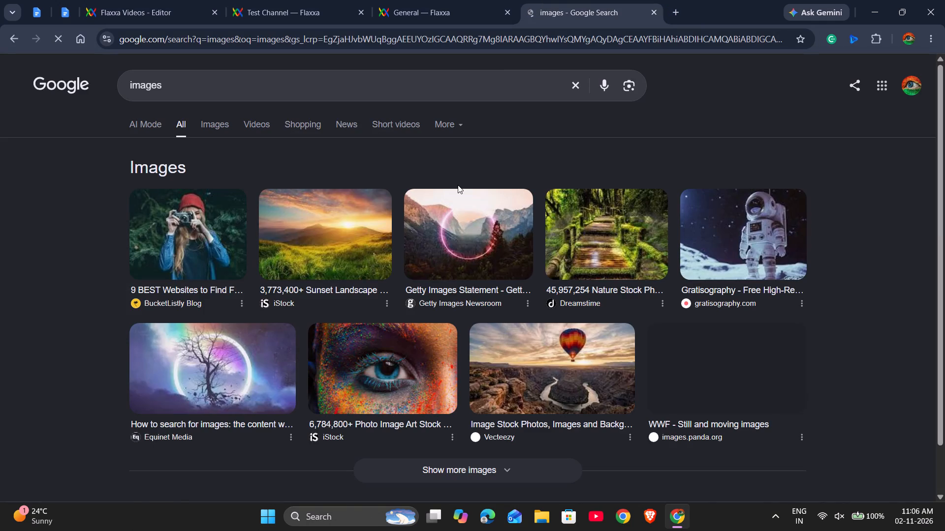
{"action": "right_click", "coordinate": [336, 235]}
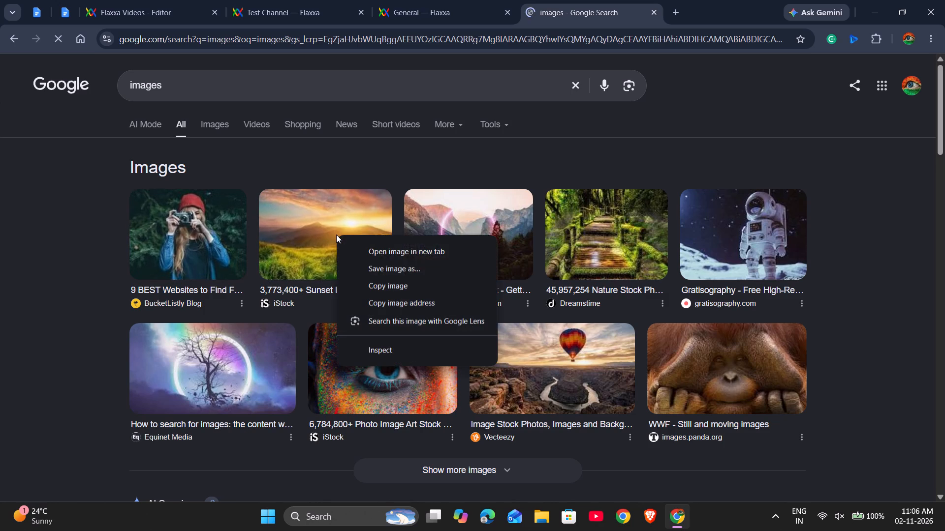
{"action": "left_click", "coordinate": [415, 301]}
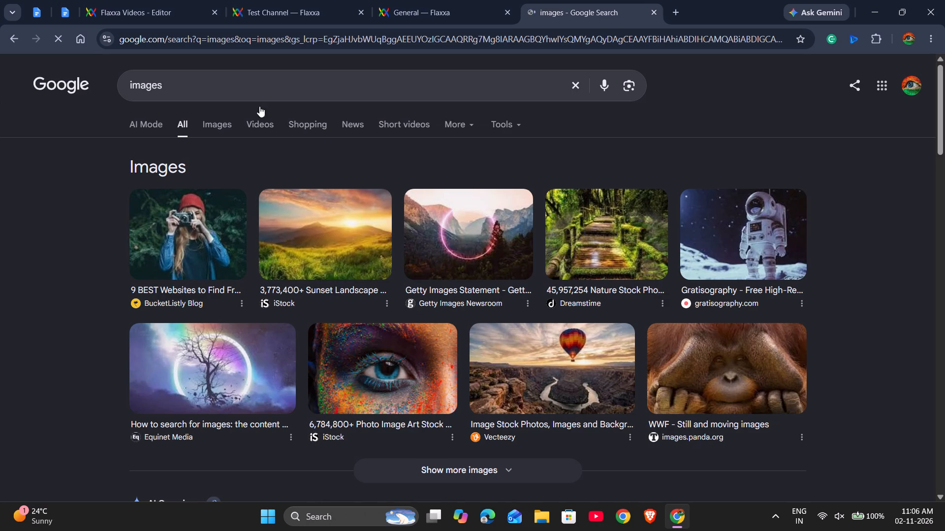
Back in the video editor, add an Image call-to-action with the copied image address as its source and "Test" as its label.
{"action": "left_click", "coordinate": [174, 10]}
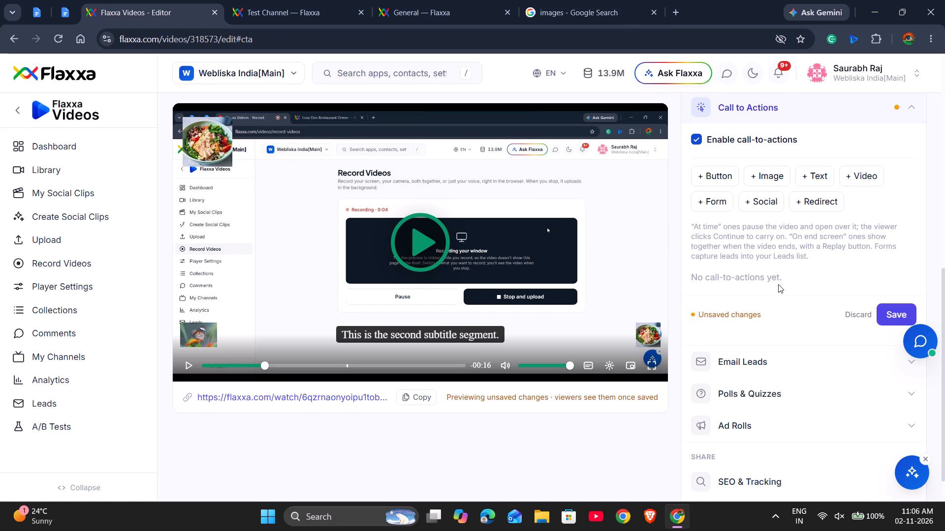
{"action": "left_click", "coordinate": [768, 177]}
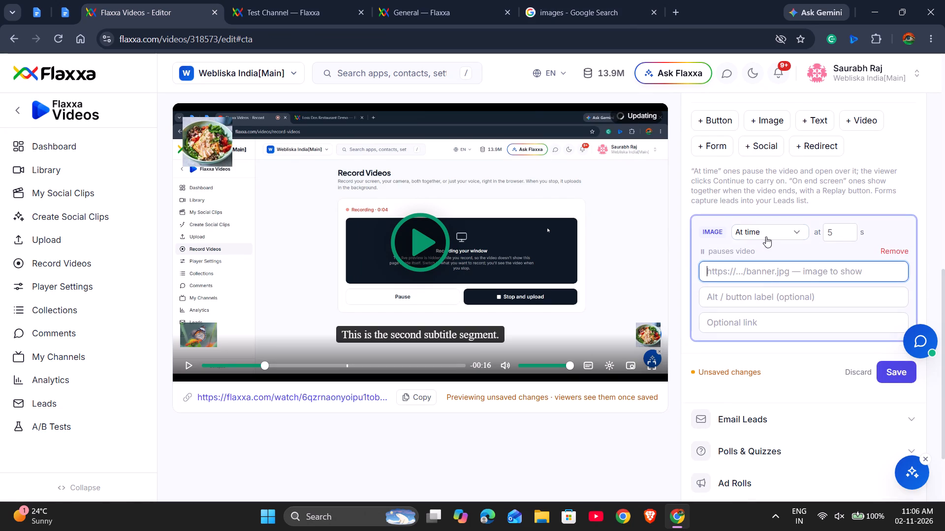
{"action": "key", "text": "ctrl+v"}
{"action": "left_click", "coordinate": [756, 299]}
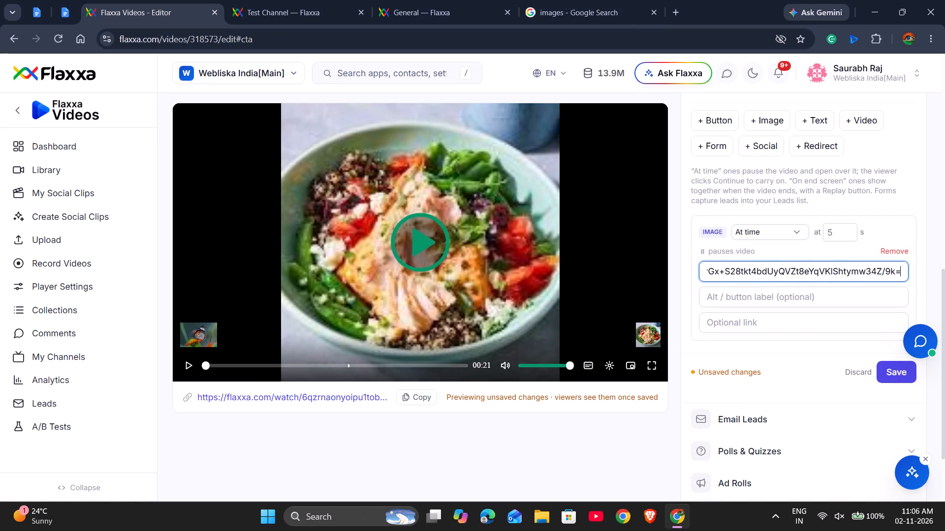
{"action": "type", "text": "Test"}
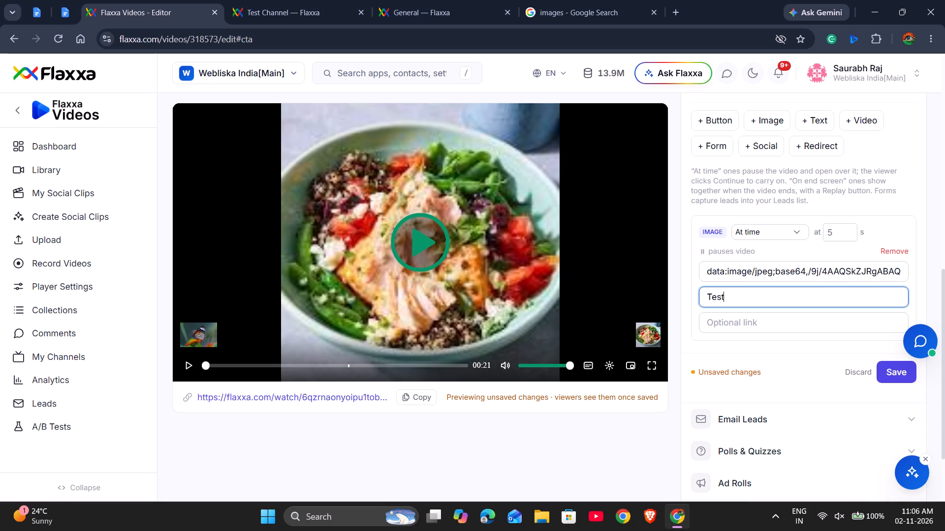
Fill the Image call-to-action's optional link with the copied image address.
{"action": "left_click", "coordinate": [755, 324]}
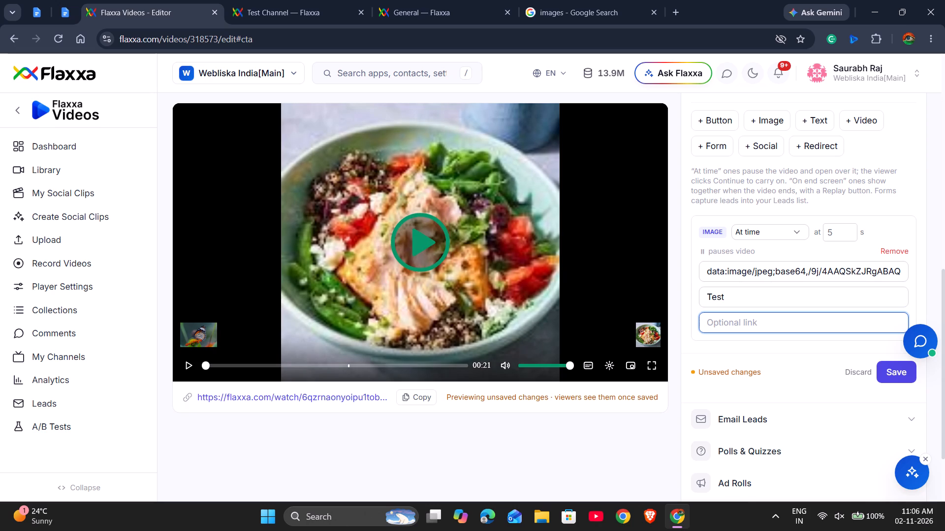
{"action": "key", "text": "ctrl+v"}
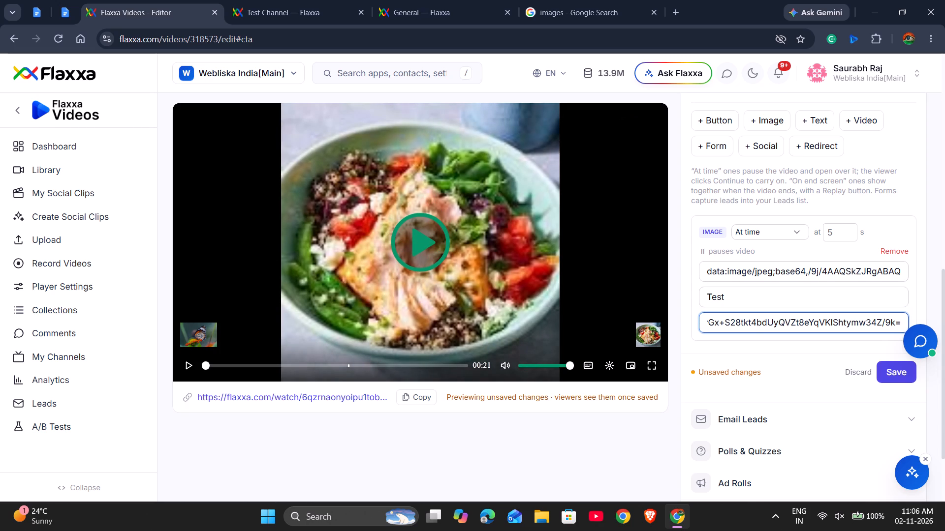
Open the copied image address in a new tab to check the picture it points to, and close that tab.
{"action": "left_click", "coordinate": [677, 12]}
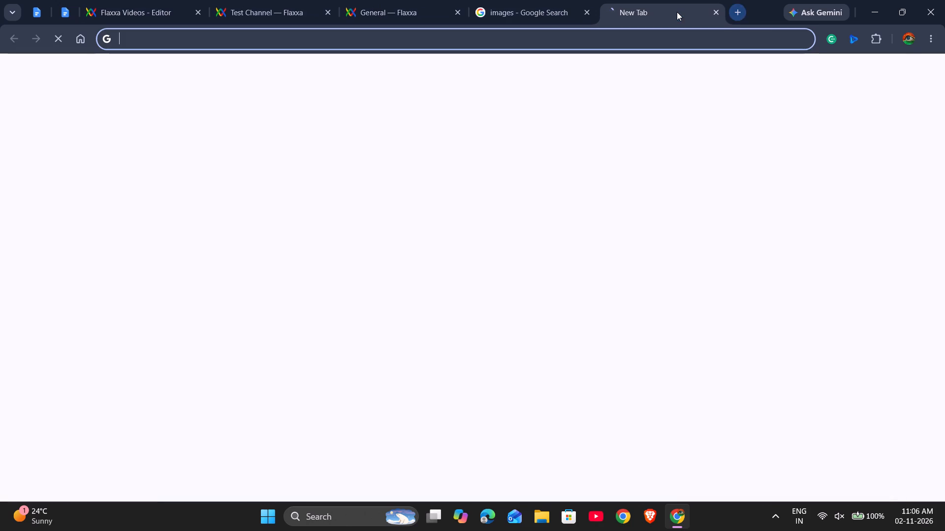
{"action": "key", "text": "ctrl+v"}
{"action": "key", "text": "Return"}
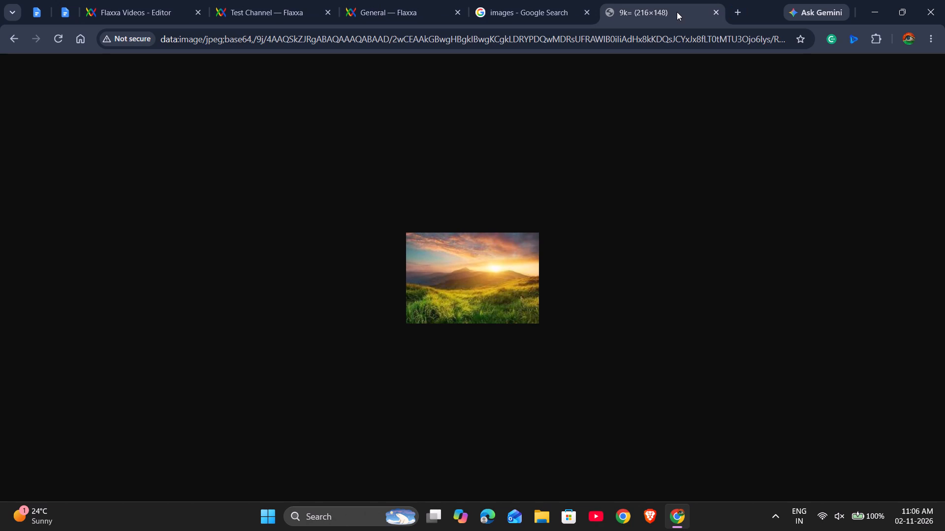
{"action": "left_click", "coordinate": [716, 13]}
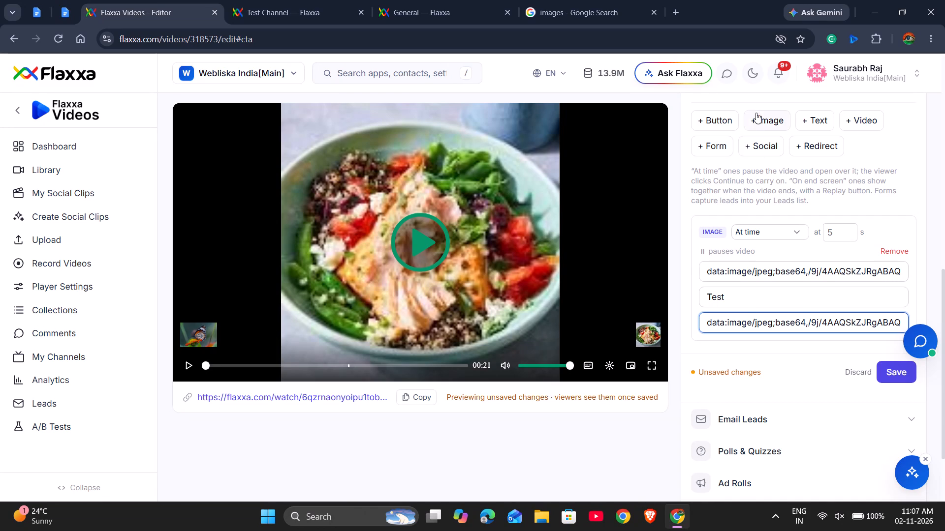
Play the video preview past 5 seconds to check the Image call-to-action, and pause it.
{"action": "scroll", "coordinate": [764, 120], "scroll_direction": "up", "scroll_amount": 1}
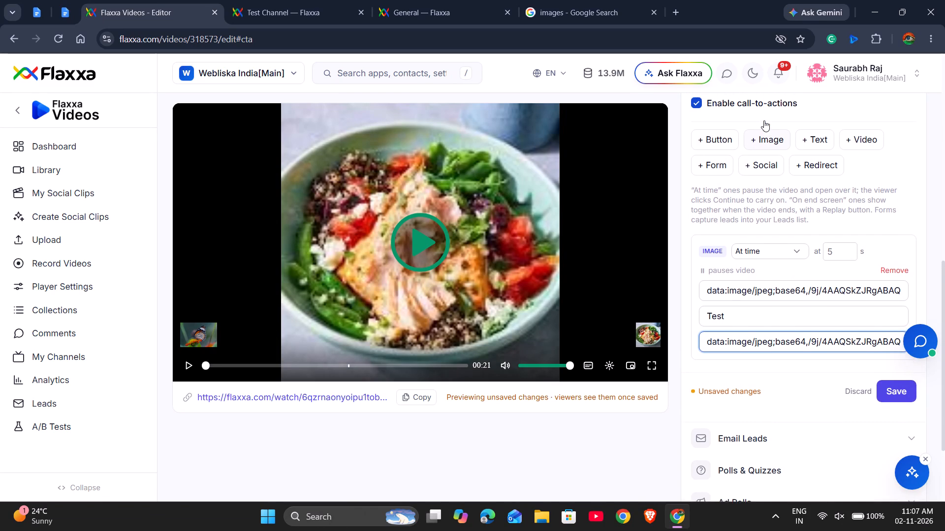
{"action": "scroll", "coordinate": [764, 120], "scroll_direction": "up", "scroll_amount": 1}
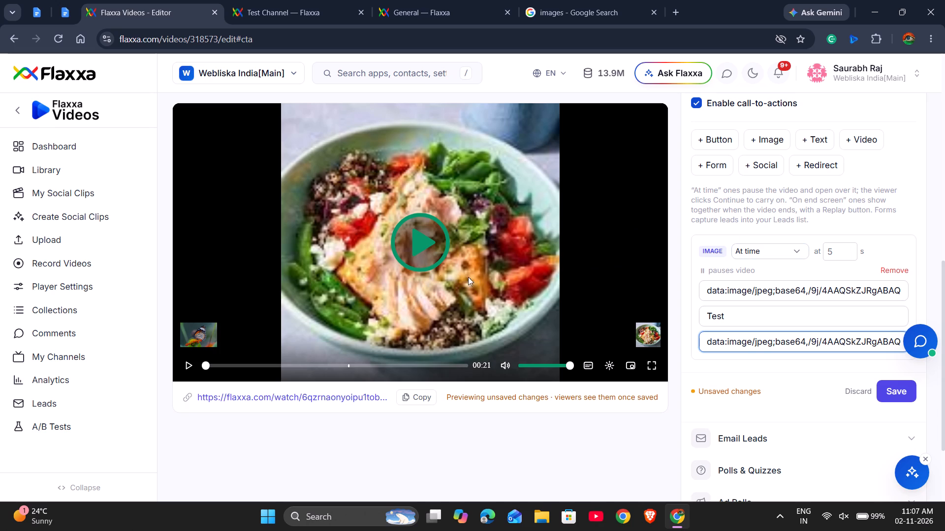
{"action": "left_click", "coordinate": [405, 242]}
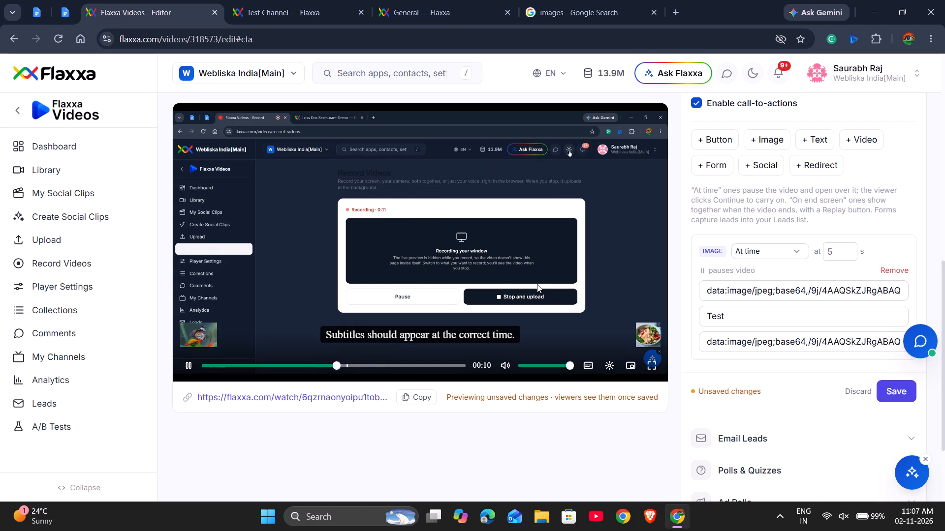
{"action": "left_click", "coordinate": [396, 284]}
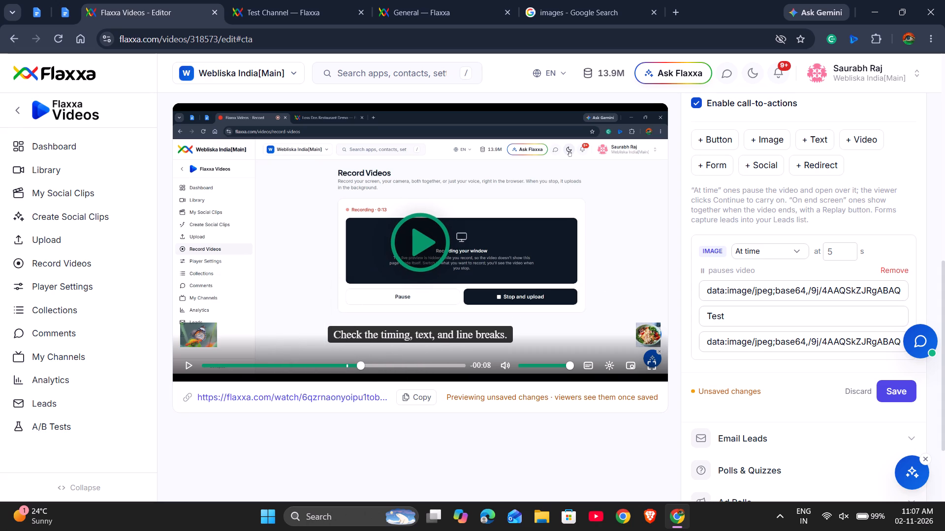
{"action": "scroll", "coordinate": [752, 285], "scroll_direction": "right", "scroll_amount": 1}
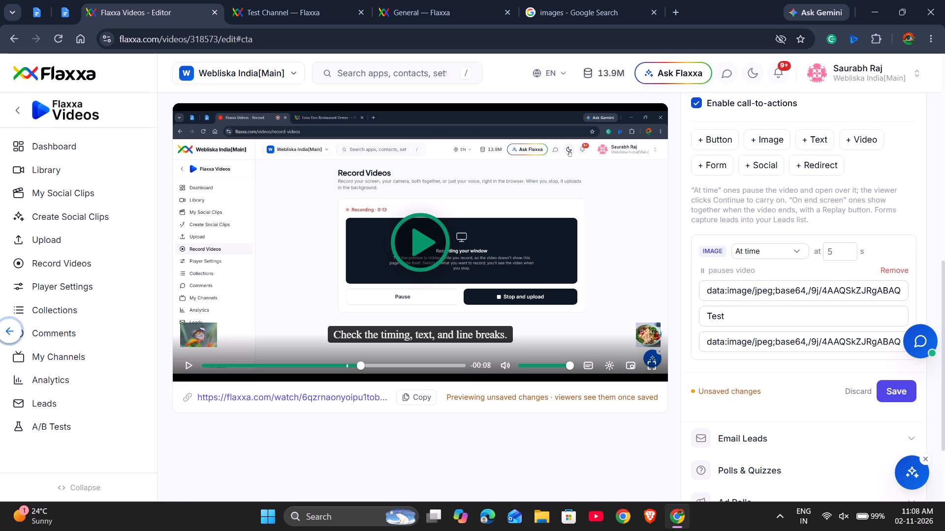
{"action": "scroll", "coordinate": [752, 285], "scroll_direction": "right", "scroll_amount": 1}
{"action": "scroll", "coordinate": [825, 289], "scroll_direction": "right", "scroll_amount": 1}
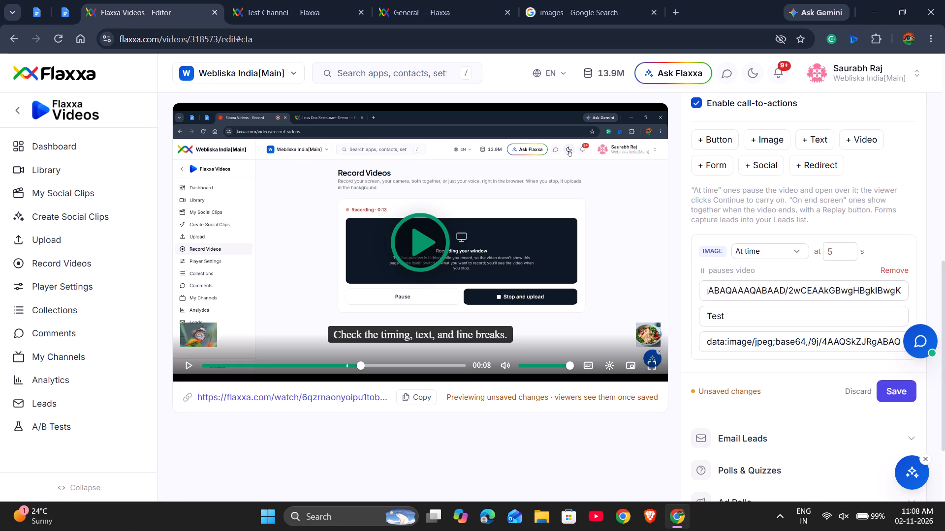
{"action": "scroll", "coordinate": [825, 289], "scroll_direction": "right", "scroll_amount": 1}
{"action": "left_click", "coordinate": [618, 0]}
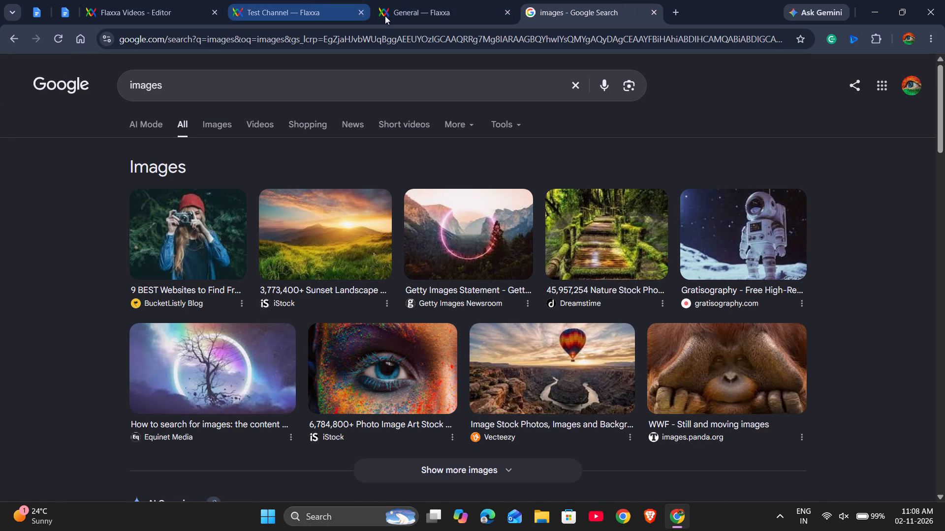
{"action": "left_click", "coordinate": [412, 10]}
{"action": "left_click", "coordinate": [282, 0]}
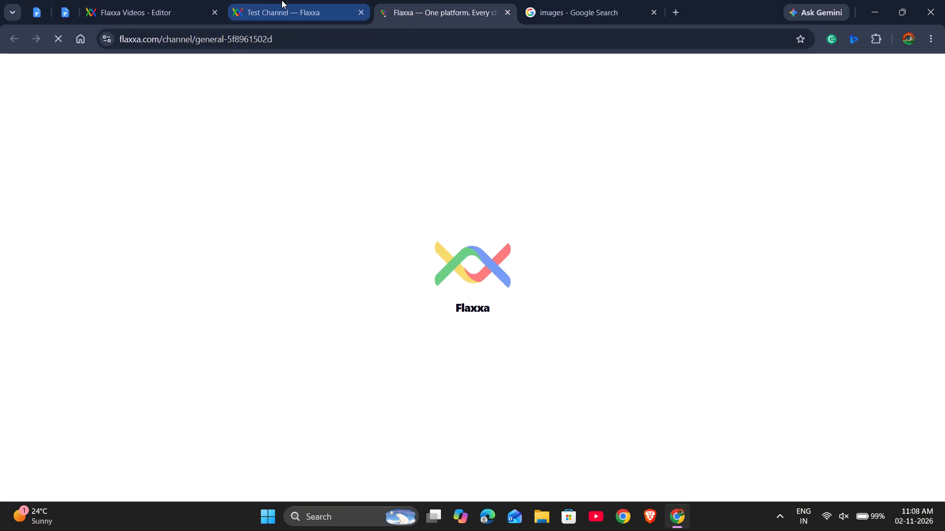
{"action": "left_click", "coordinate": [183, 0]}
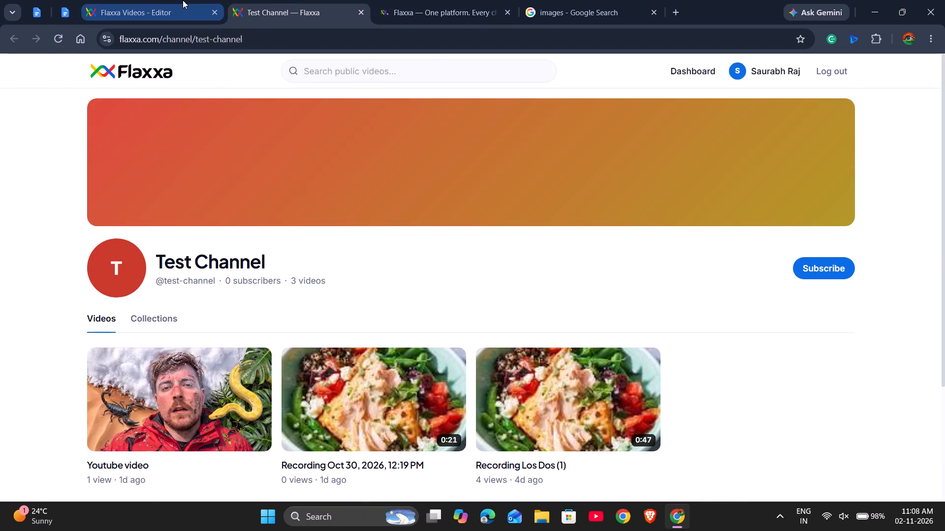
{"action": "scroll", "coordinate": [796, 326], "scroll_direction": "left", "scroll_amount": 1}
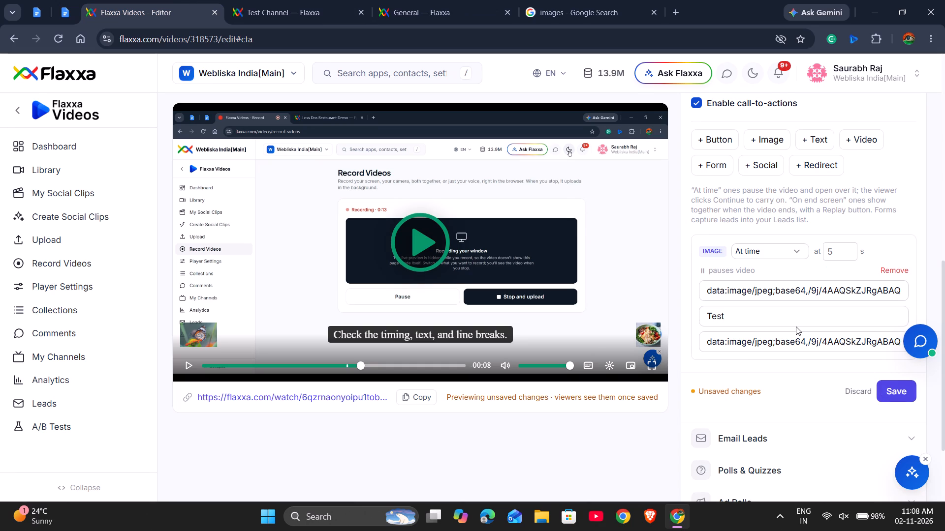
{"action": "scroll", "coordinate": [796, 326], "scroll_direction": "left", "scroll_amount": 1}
Add a second Image call-to-action with its fields left blank, and play the video preview.
{"action": "left_click", "coordinate": [776, 145]}
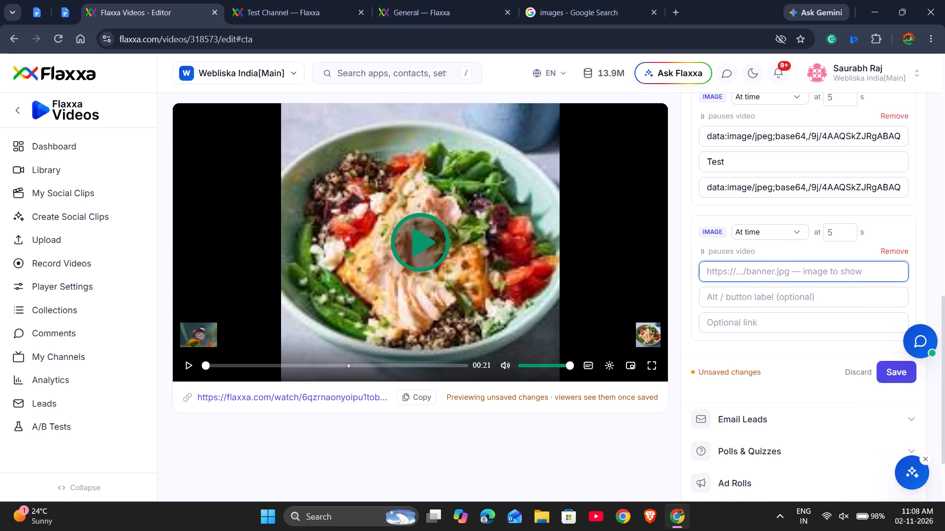
{"action": "scroll", "coordinate": [736, 147], "scroll_direction": "up", "scroll_amount": 1}
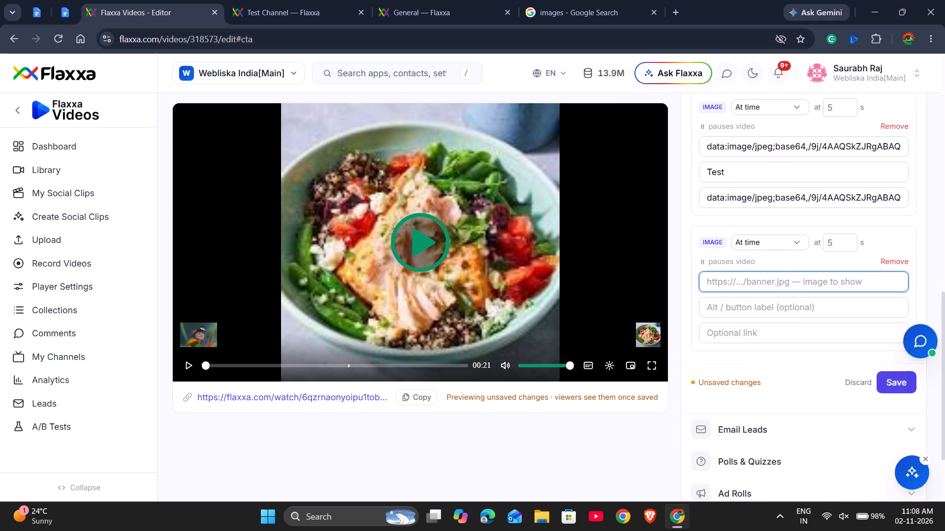
{"action": "scroll", "coordinate": [736, 147], "scroll_direction": "up", "scroll_amount": 1}
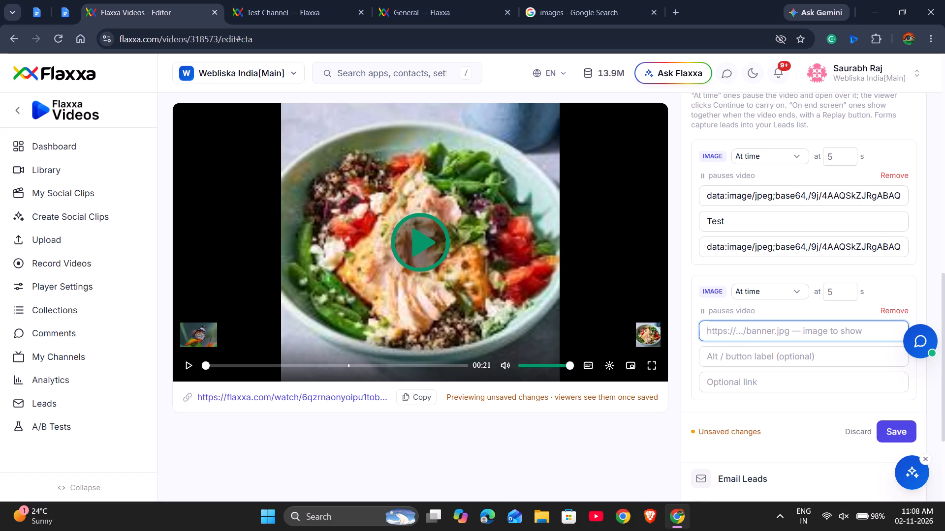
{"action": "left_click", "coordinate": [433, 240]}
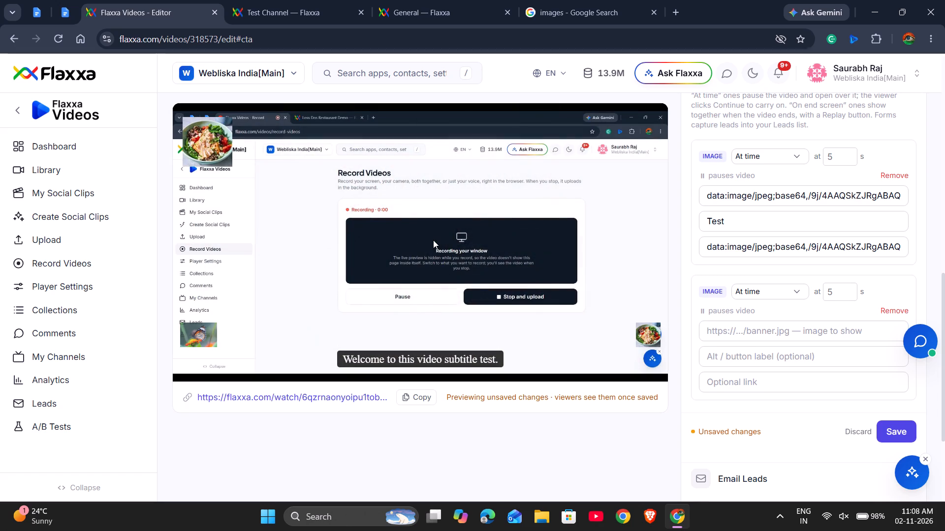
Add a Social call-to-action with the link button label "Learn more".
{"action": "scroll", "coordinate": [791, 204], "scroll_direction": "up", "scroll_amount": 1}
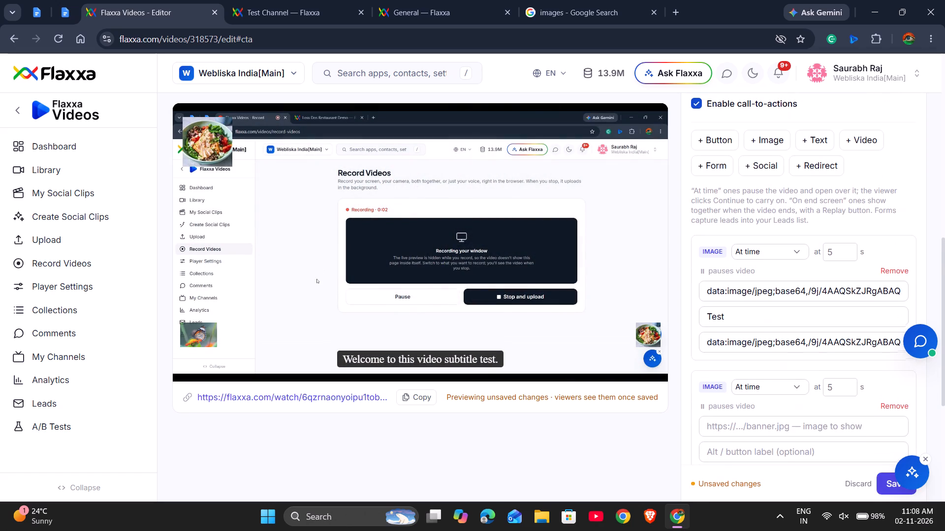
{"action": "left_click", "coordinate": [762, 165]}
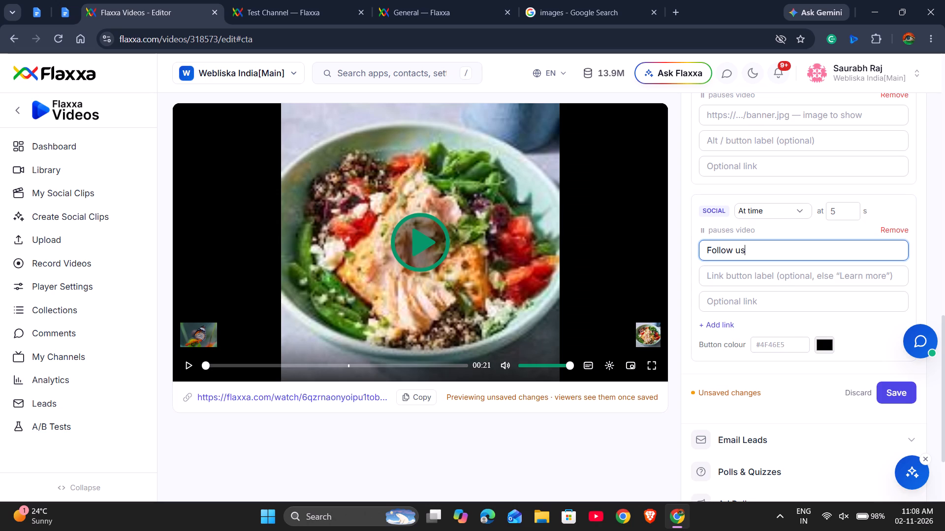
{"action": "left_click", "coordinate": [766, 274]}
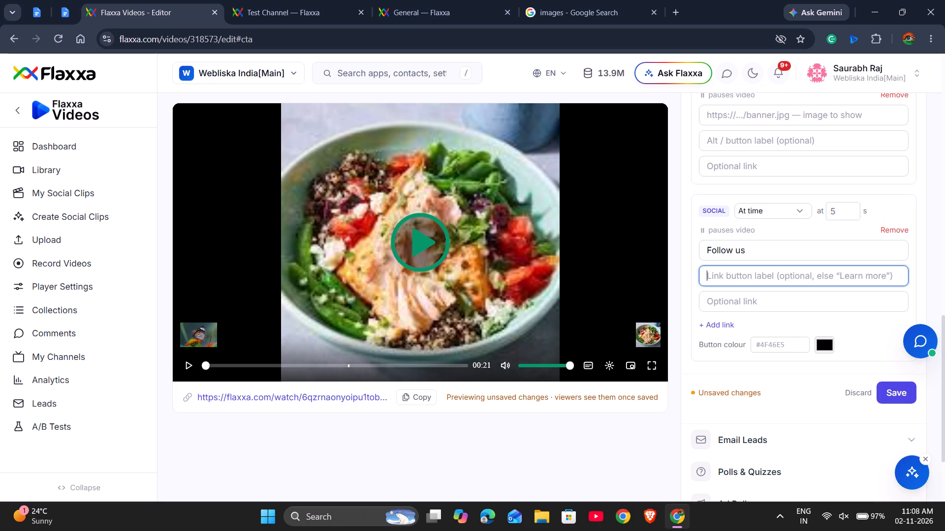
{"action": "type", "text": "Learn more"}
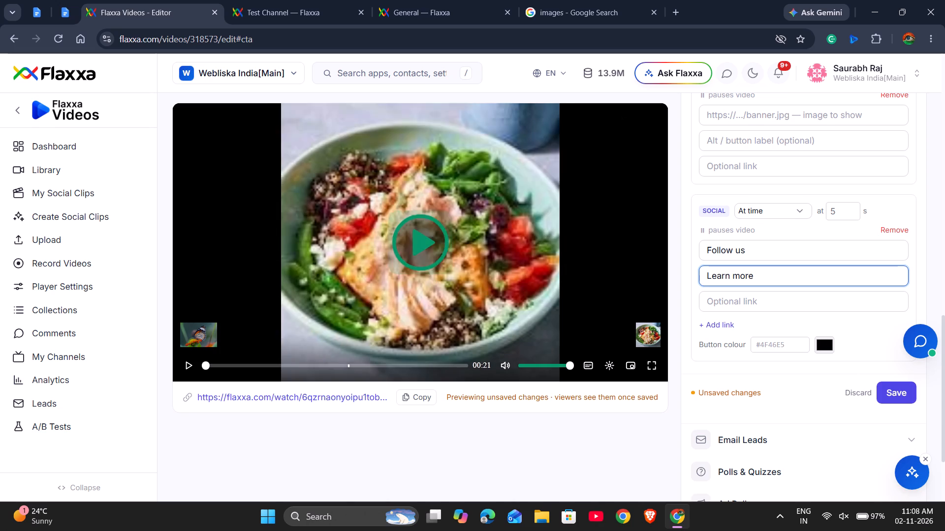
{"action": "left_click", "coordinate": [785, 305]}
{"action": "type", "text": "https;//google.com"}
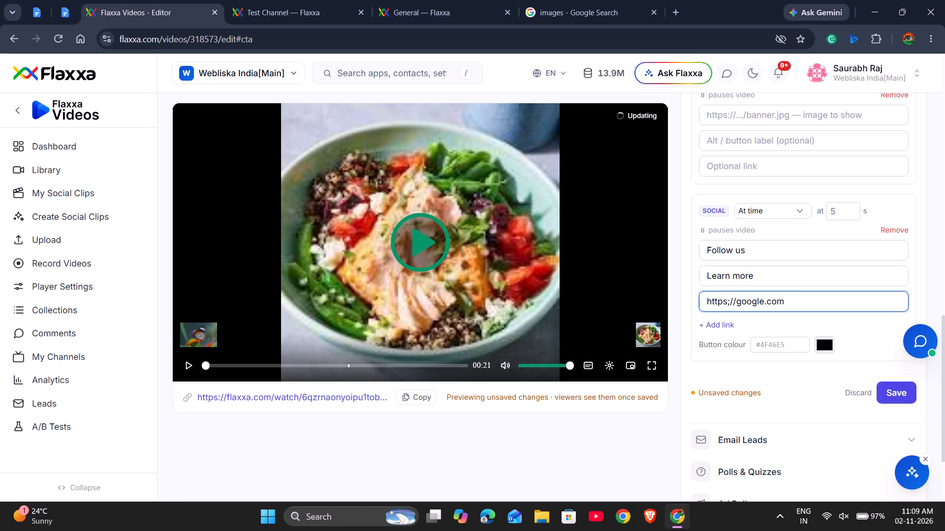
{"action": "key", "text": "Left"}
{"action": "key", "text": "Left"}
{"action": "key", "text": "Left"}
{"action": "key", "text": "Left"}
{"action": "key", "text": "Left"}
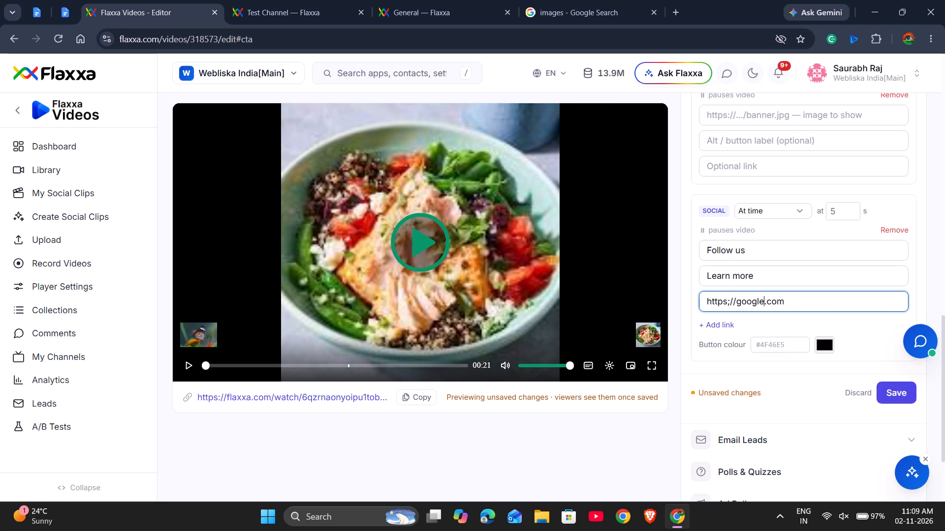
{"action": "key", "text": "Left"}
{"action": "key", "text": "Left"}
{"action": "key", "text": "Left"}
{"action": "key", "text": "Left"}
{"action": "key", "text": "Left"}
{"action": "key", "text": "Left"}
{"action": "key", "text": "Left"}
{"action": "key", "text": "BackSpace"}
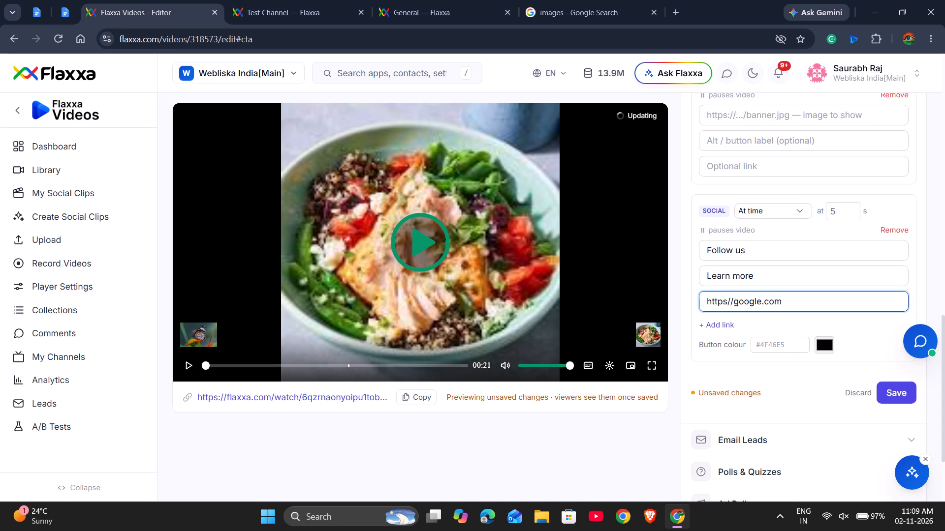
{"action": "key", "text": "semicolon"}
{"action": "key", "text": "BackSpace"}
{"action": "key", "text": "shift+colon"}
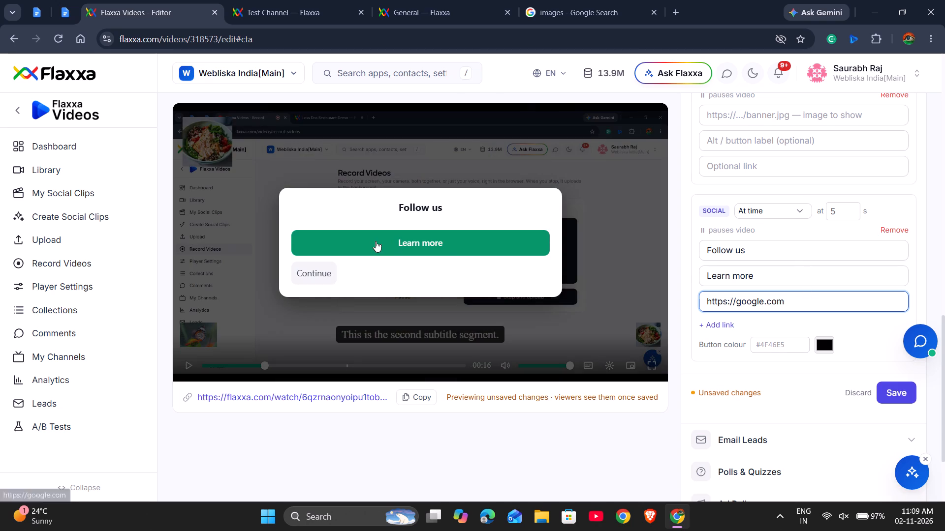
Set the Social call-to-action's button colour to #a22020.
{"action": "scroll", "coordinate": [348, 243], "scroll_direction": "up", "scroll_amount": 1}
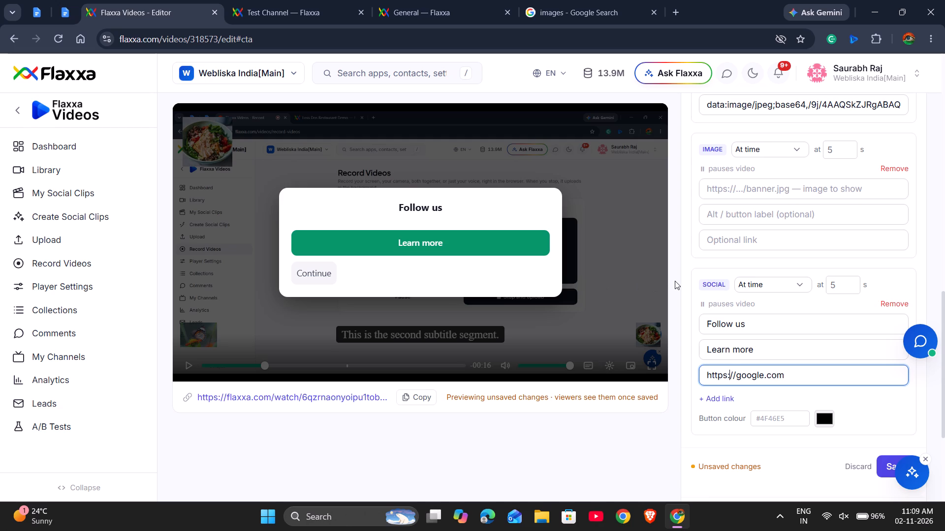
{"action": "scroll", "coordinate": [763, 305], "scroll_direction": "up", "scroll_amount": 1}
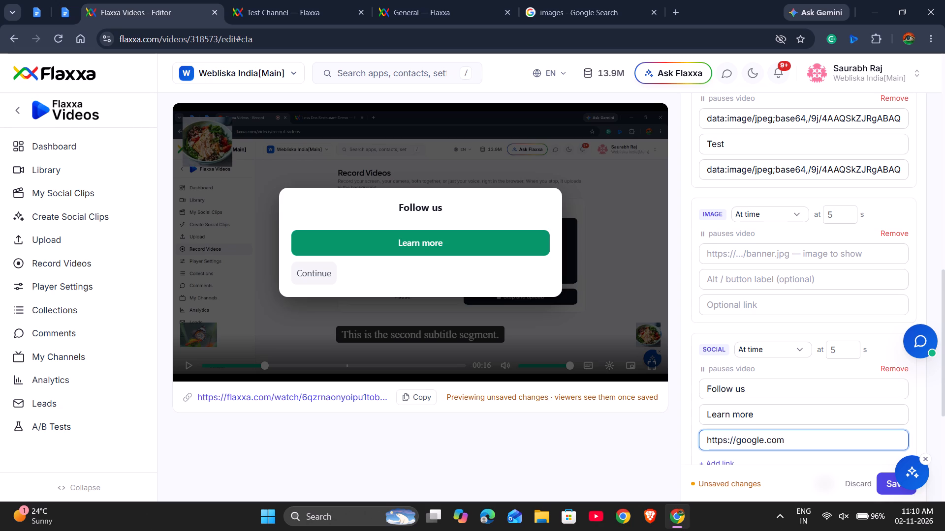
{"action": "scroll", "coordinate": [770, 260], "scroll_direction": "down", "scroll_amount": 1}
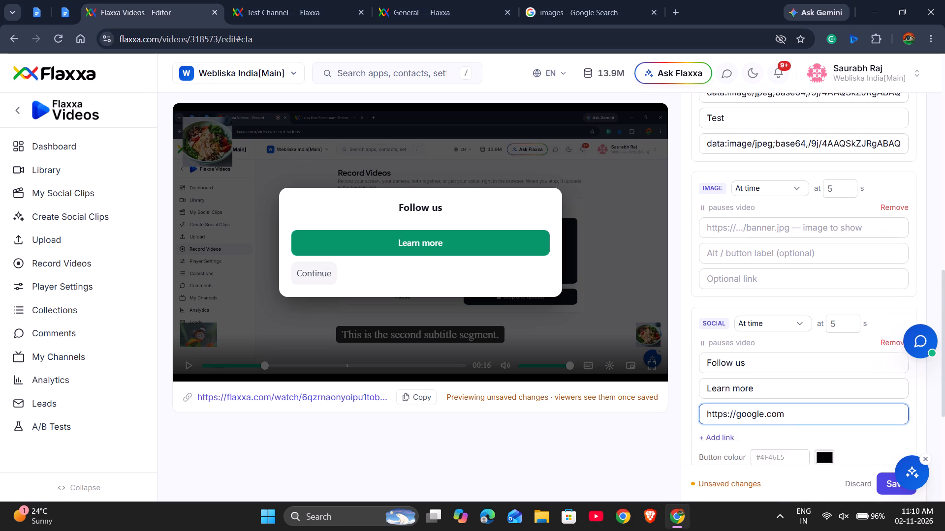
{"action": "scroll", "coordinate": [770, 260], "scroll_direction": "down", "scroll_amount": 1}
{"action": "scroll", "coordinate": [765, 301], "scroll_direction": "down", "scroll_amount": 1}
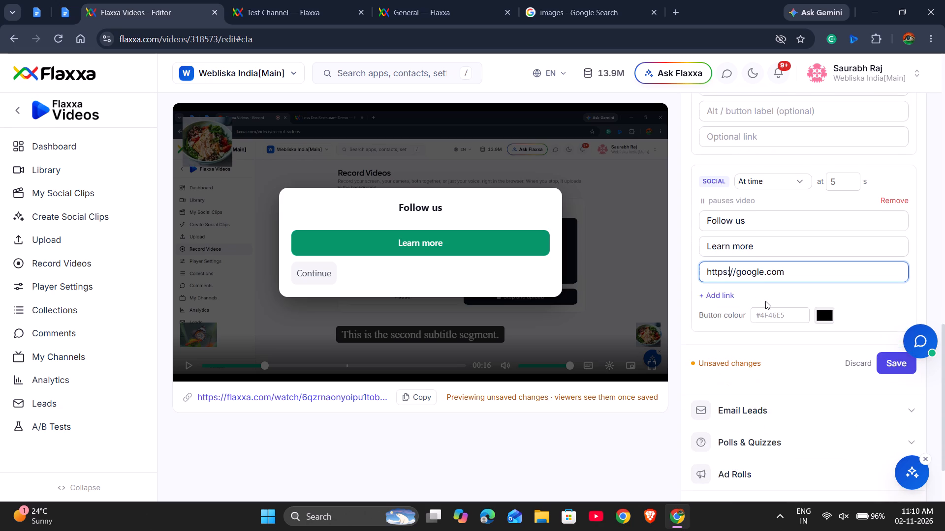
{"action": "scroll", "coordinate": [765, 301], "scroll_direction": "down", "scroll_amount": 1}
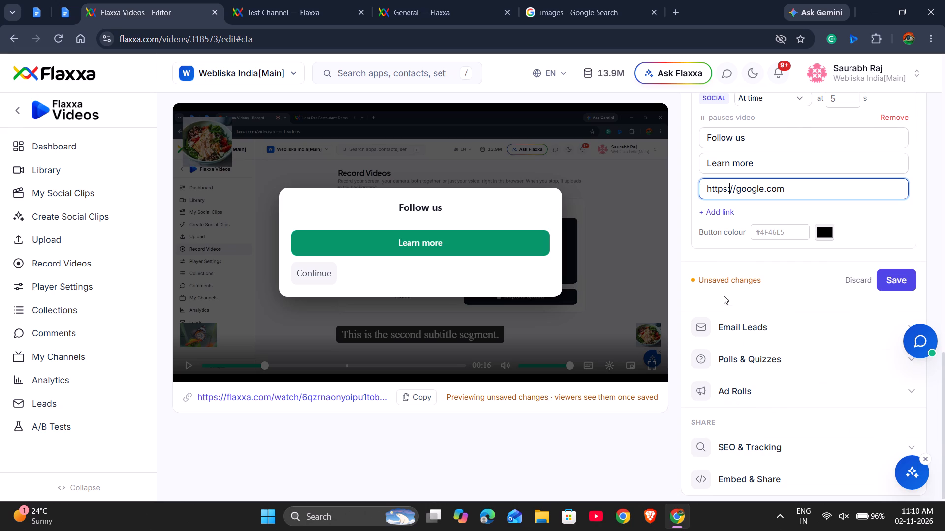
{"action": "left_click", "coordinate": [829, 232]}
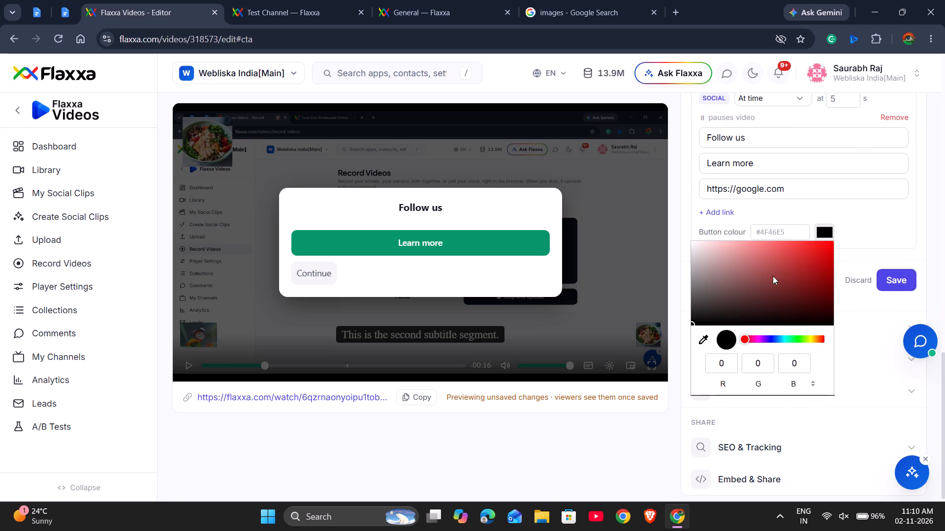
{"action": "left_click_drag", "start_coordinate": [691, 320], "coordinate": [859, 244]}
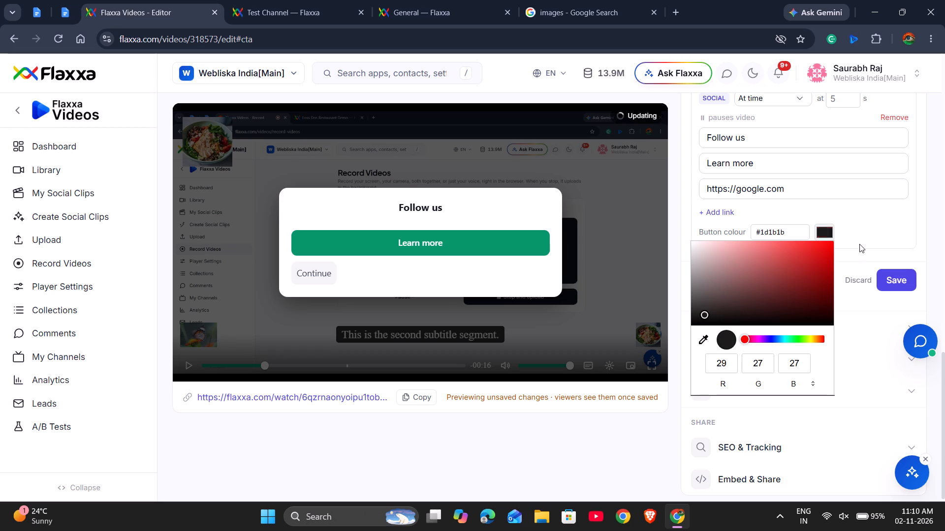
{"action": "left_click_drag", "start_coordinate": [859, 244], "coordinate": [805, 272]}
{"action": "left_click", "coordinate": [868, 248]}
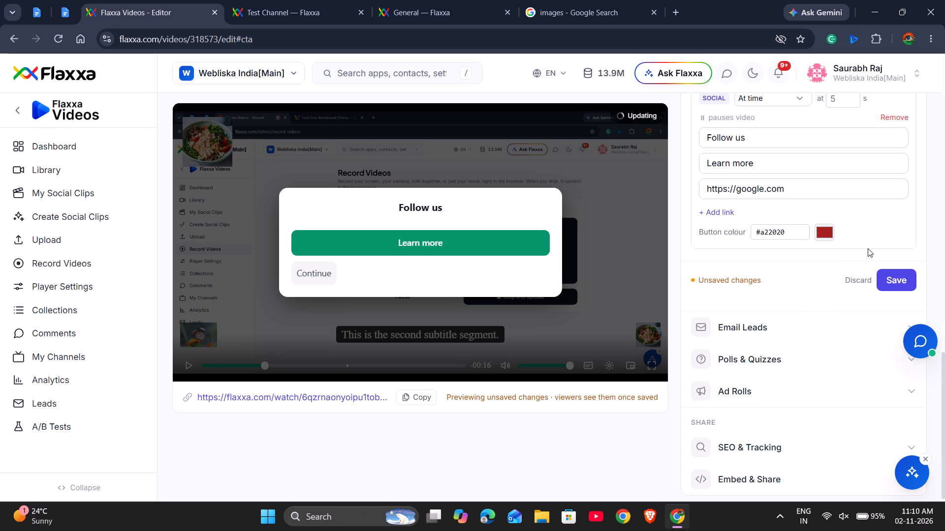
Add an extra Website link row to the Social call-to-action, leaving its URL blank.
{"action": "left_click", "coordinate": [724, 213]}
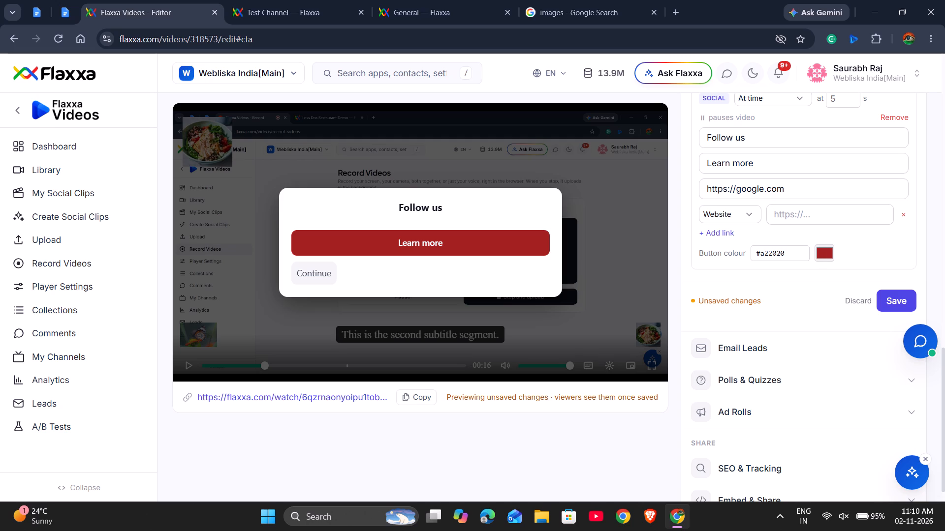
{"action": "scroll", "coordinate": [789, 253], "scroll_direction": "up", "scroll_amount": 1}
Continue past the Social call-to-action overlay, briefly play and pause the preview, and seek back to about 5 seconds.
{"action": "left_click", "coordinate": [311, 269]}
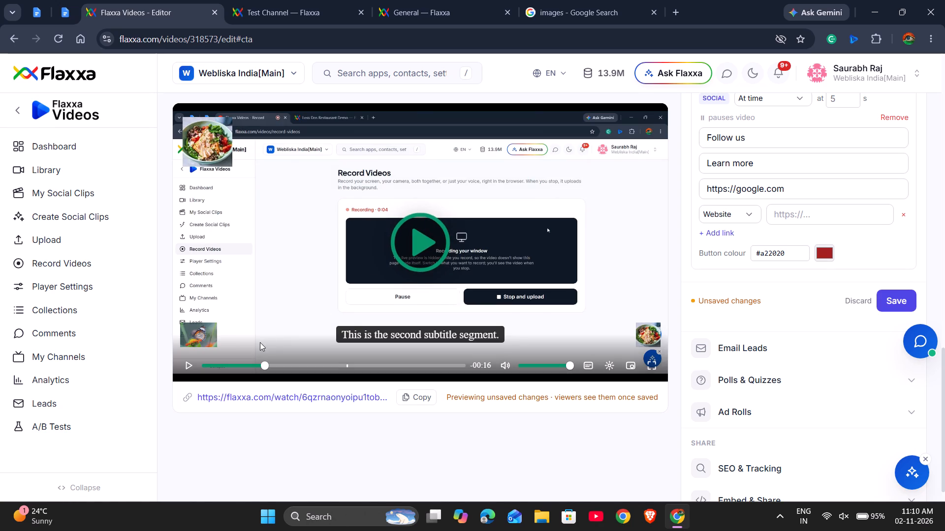
{"action": "left_click", "coordinate": [407, 257]}
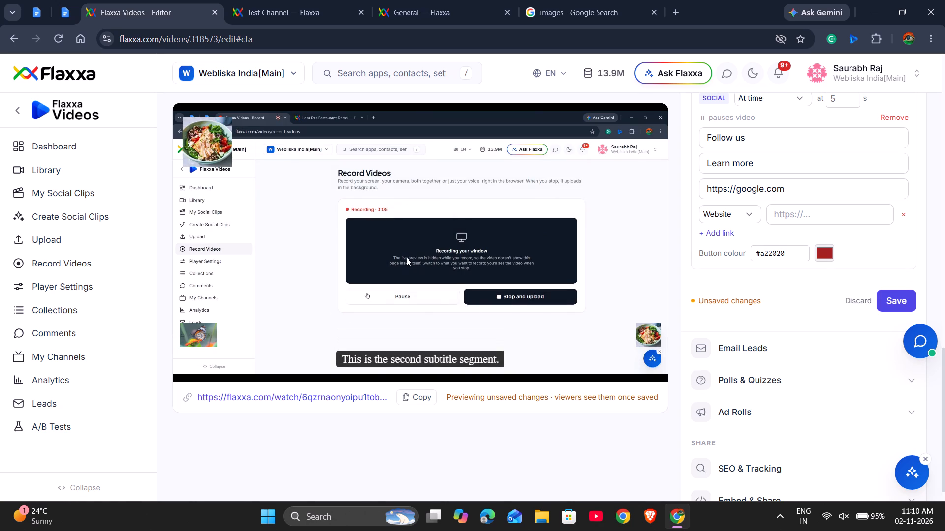
{"action": "left_click", "coordinate": [376, 271]}
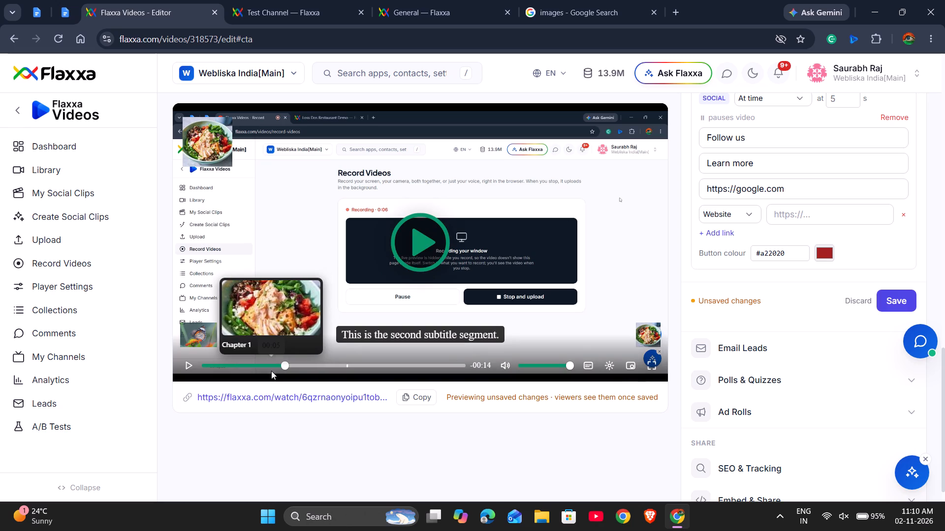
{"action": "left_click", "coordinate": [271, 364]}
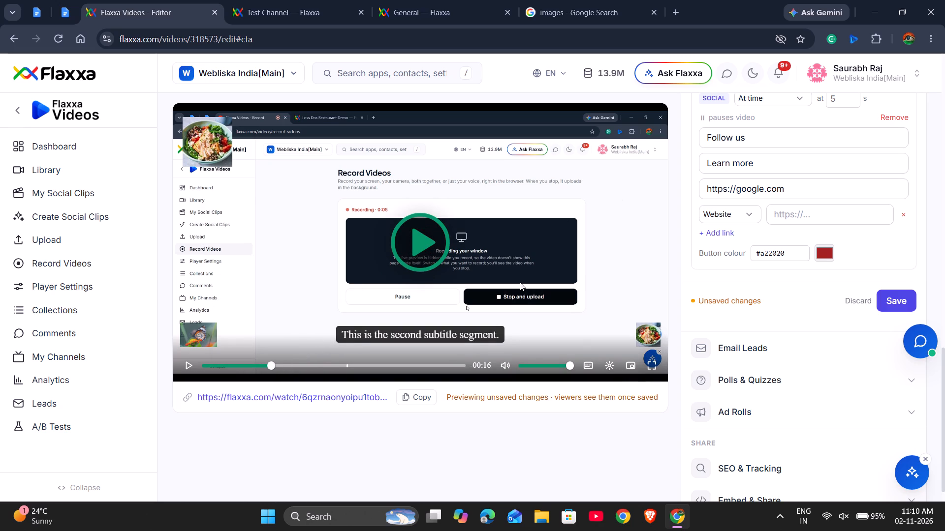
Review the configured Image and Social call-to-actions and the available call-to-action types.
{"action": "scroll", "coordinate": [692, 260], "scroll_direction": "up", "scroll_amount": 4}
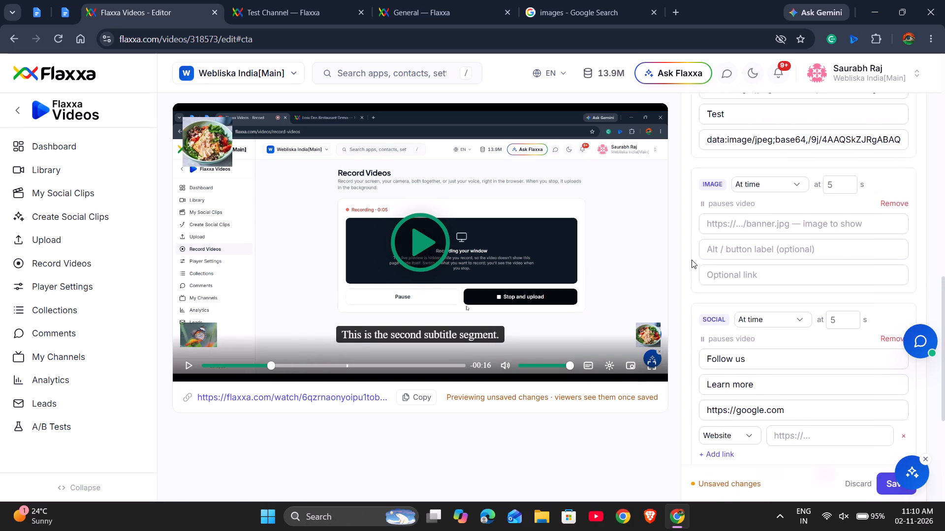
{"action": "scroll", "coordinate": [692, 260], "scroll_direction": "up", "scroll_amount": 2}
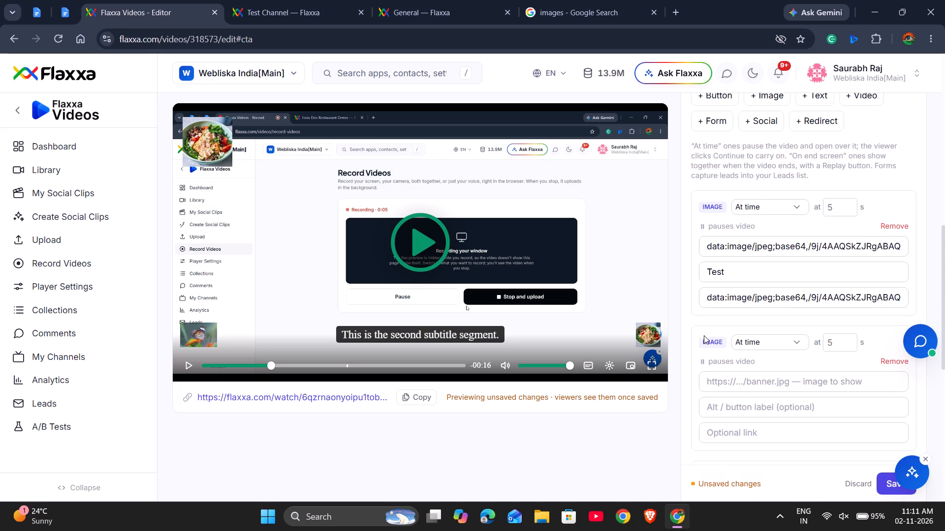
{"action": "scroll", "coordinate": [741, 393], "scroll_direction": "down", "scroll_amount": 2}
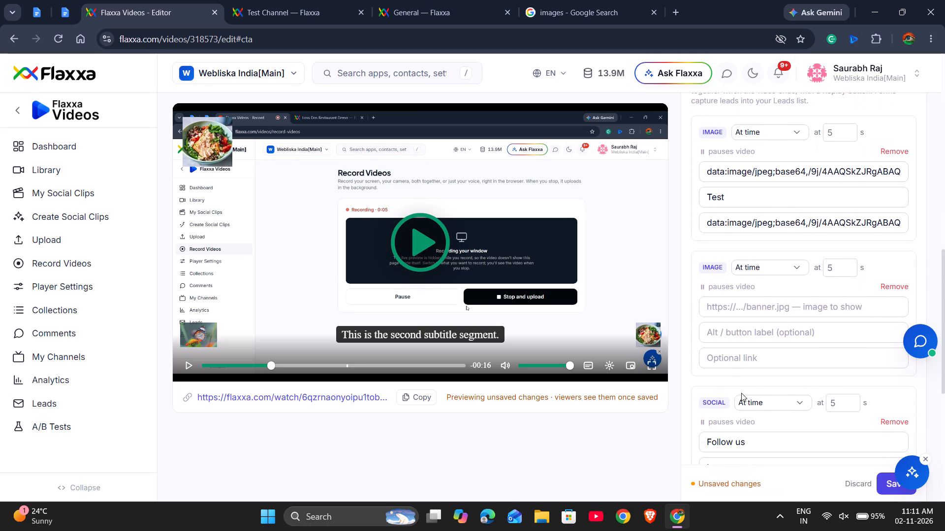
{"action": "scroll", "coordinate": [741, 393], "scroll_direction": "down", "scroll_amount": 1}
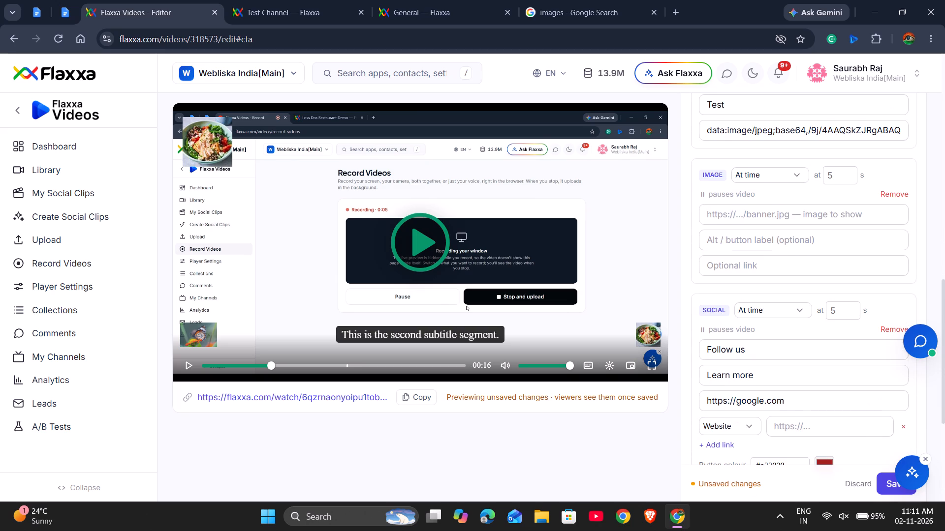
{"action": "scroll", "coordinate": [898, 378], "scroll_direction": "down", "scroll_amount": 3}
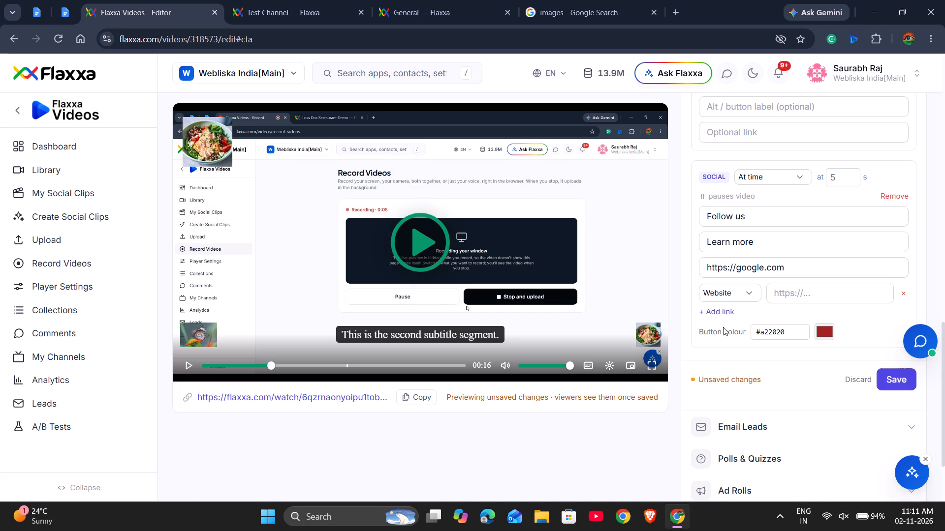
{"action": "scroll", "coordinate": [782, 294], "scroll_direction": "up", "scroll_amount": 5}
{"action": "scroll", "coordinate": [782, 294], "scroll_direction": "down", "scroll_amount": 1}
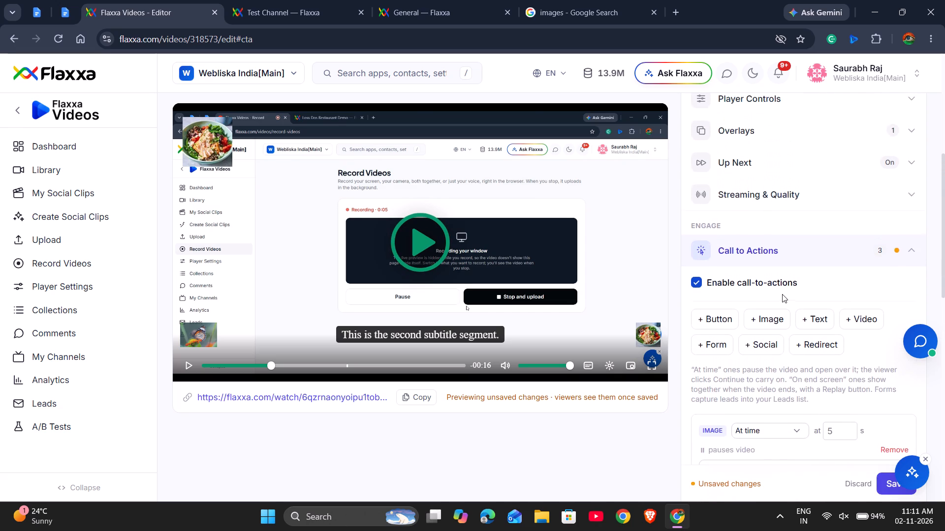
{"action": "scroll", "coordinate": [782, 294], "scroll_direction": "down", "scroll_amount": 2}
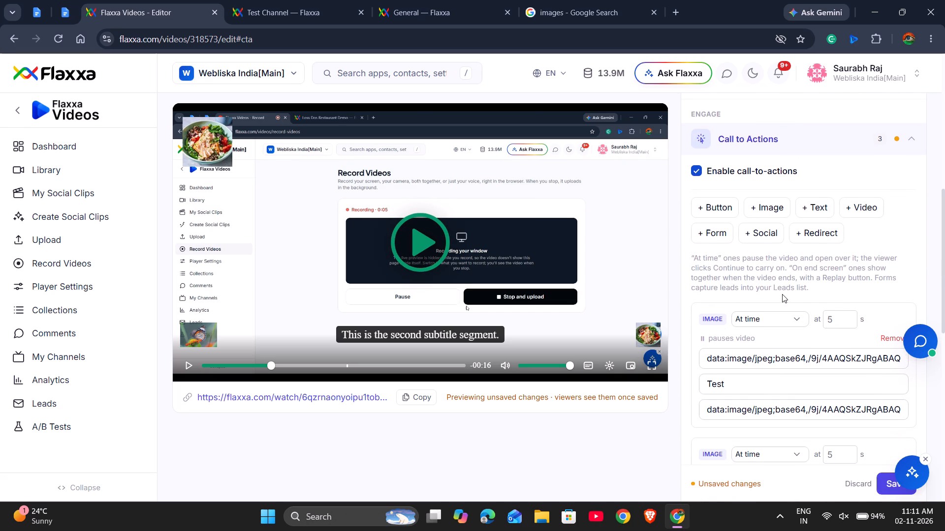
{"action": "scroll", "coordinate": [782, 294], "scroll_direction": "up", "scroll_amount": 1}
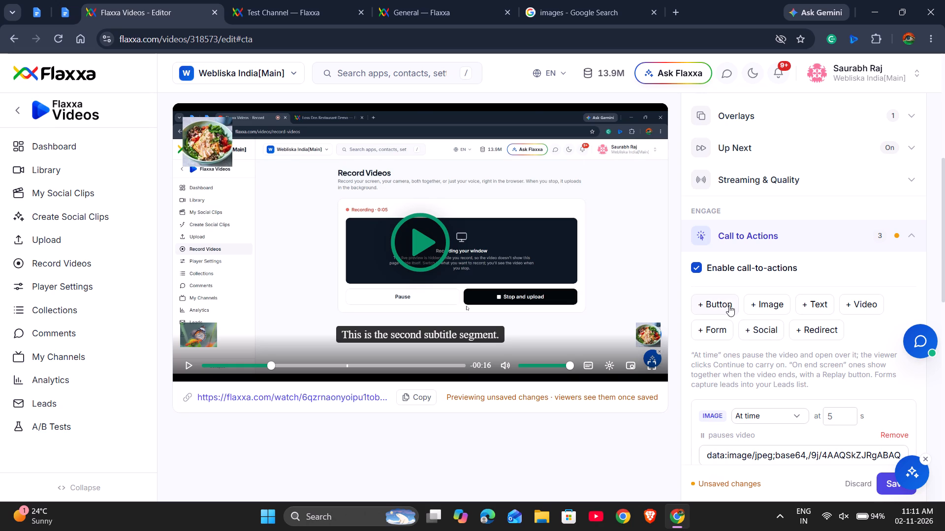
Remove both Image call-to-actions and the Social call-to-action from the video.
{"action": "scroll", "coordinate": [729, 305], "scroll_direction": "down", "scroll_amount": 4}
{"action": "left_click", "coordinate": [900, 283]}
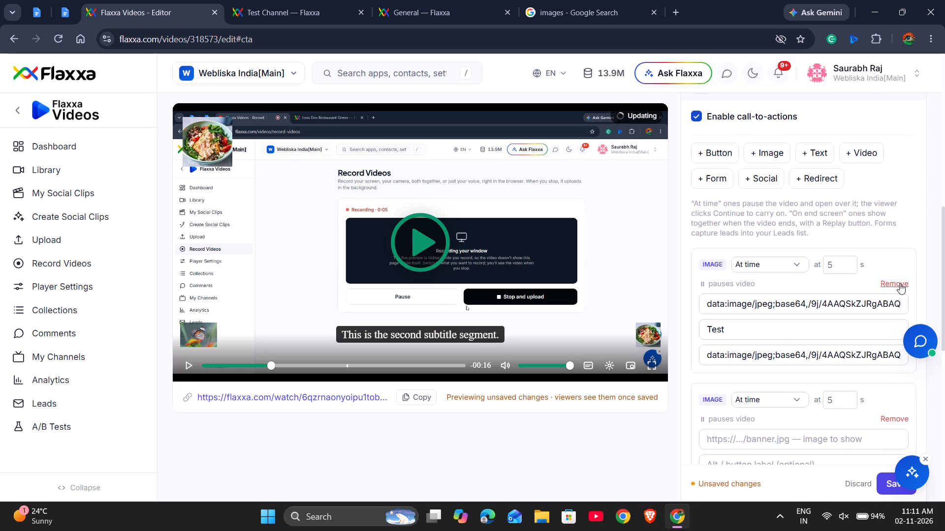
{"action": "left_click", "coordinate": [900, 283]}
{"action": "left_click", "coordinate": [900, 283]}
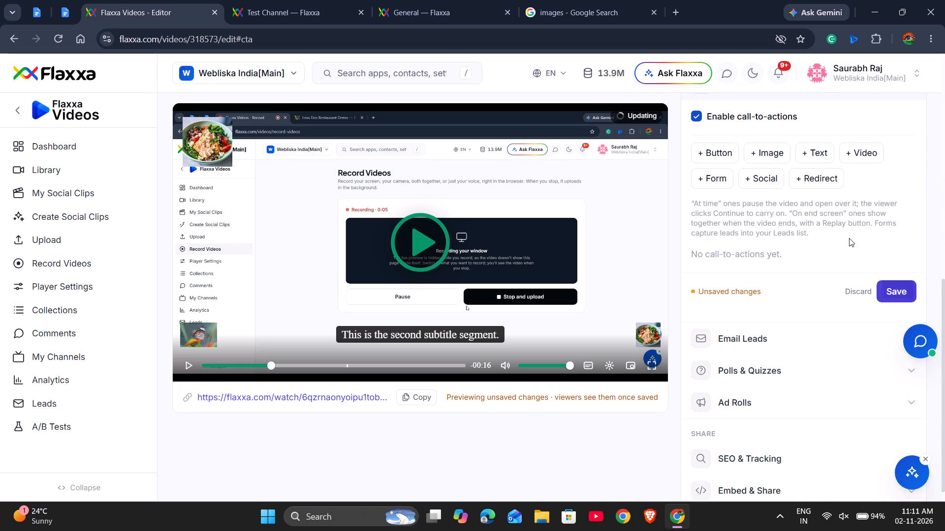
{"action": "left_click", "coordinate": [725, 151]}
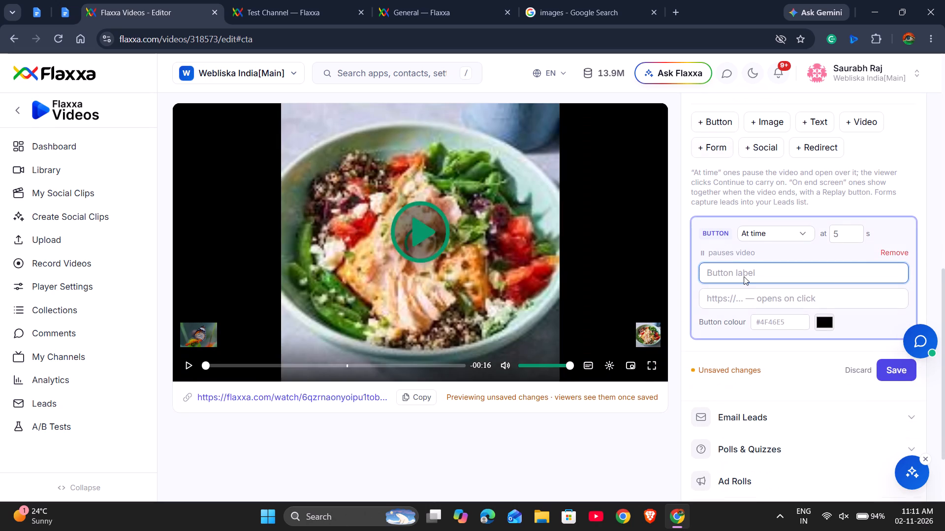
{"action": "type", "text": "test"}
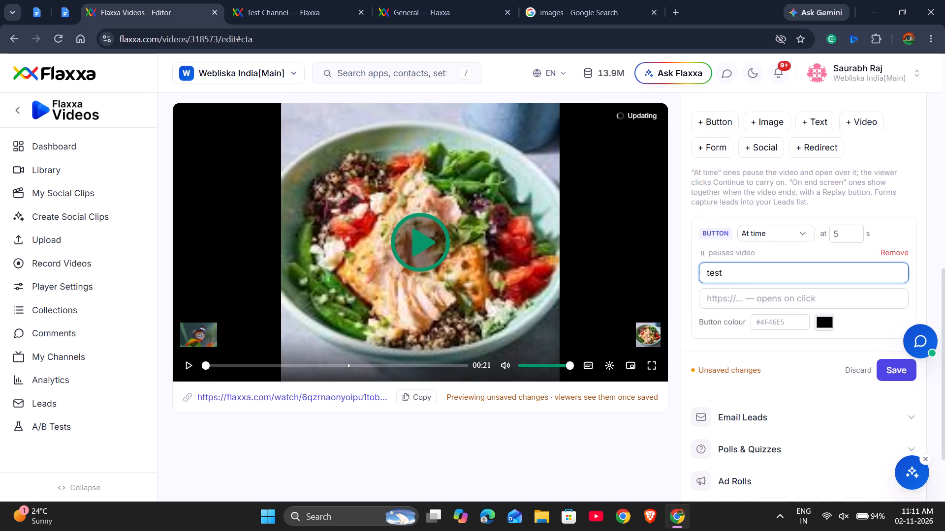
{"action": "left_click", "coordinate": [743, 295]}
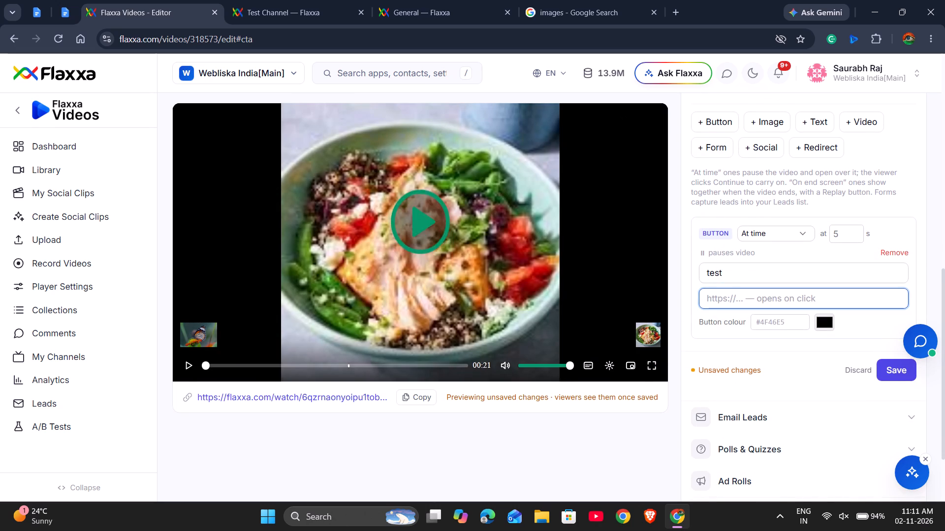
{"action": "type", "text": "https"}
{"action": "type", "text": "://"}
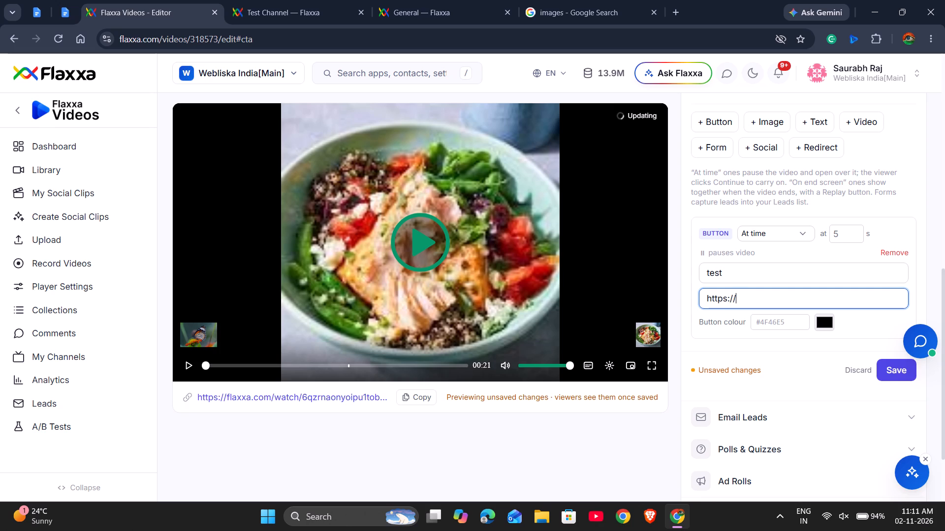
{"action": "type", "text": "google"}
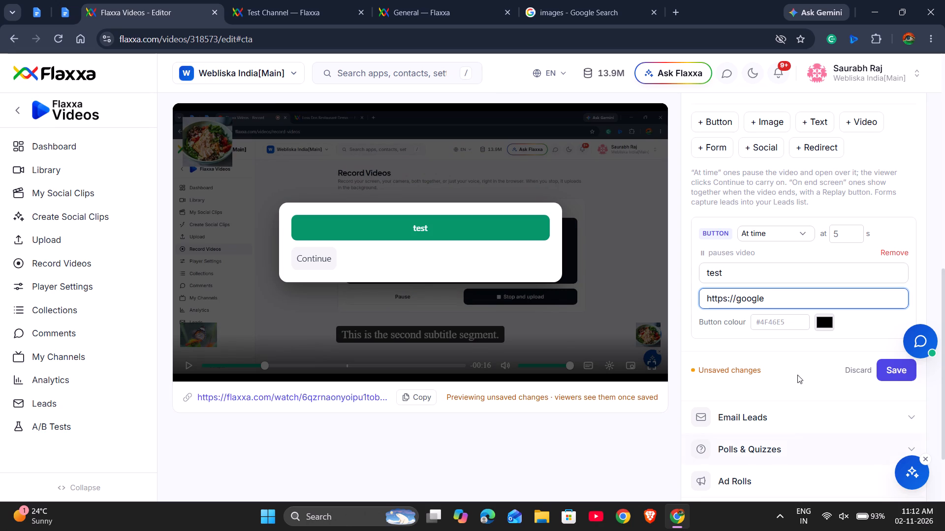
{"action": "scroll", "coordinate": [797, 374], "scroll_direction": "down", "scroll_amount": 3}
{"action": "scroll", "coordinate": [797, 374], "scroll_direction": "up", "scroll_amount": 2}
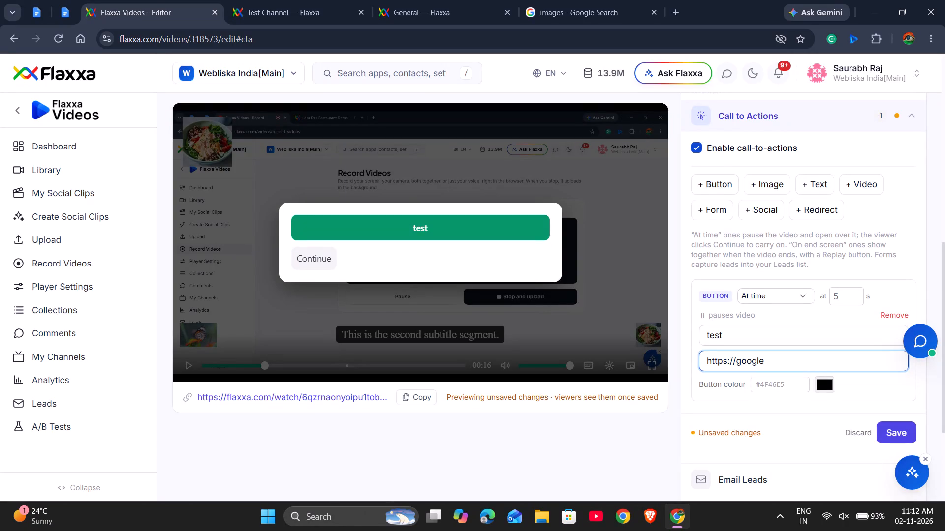
Leave the editor for the Record Videos page, discarding the unsaved call-to-action changes.
{"action": "left_click", "coordinate": [103, 264]}
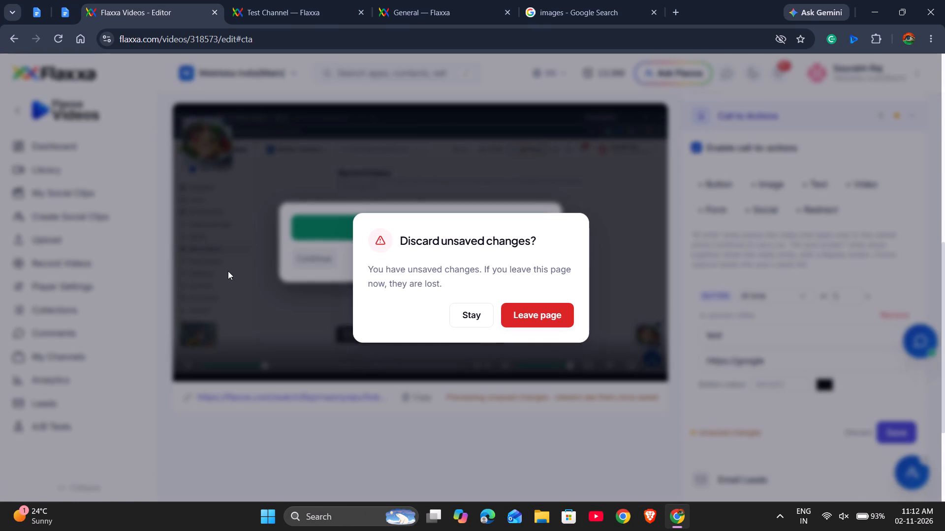
{"action": "left_click", "coordinate": [538, 315]}
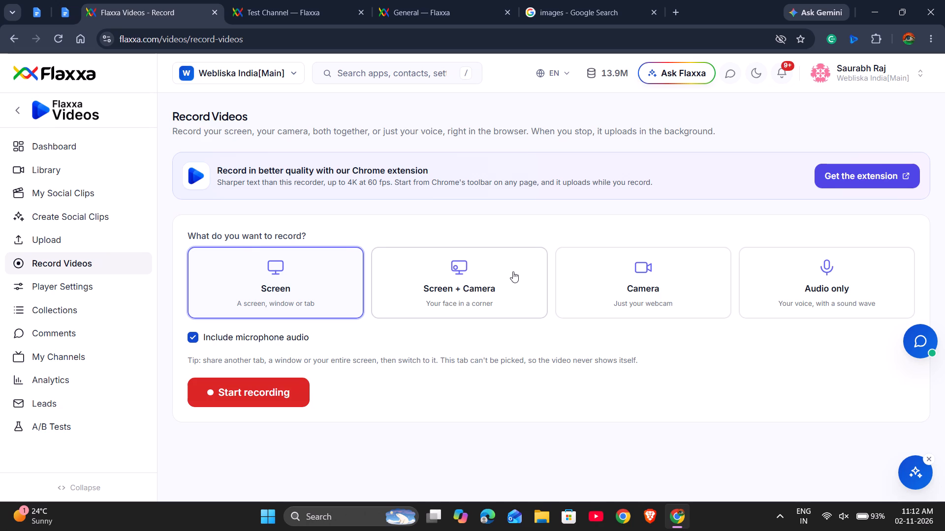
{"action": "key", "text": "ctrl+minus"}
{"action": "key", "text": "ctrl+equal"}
Return to the Flaxxa Videos bug report and locate the start of the 31st October, 2026 section.
{"action": "left_click", "coordinate": [70, 12]}
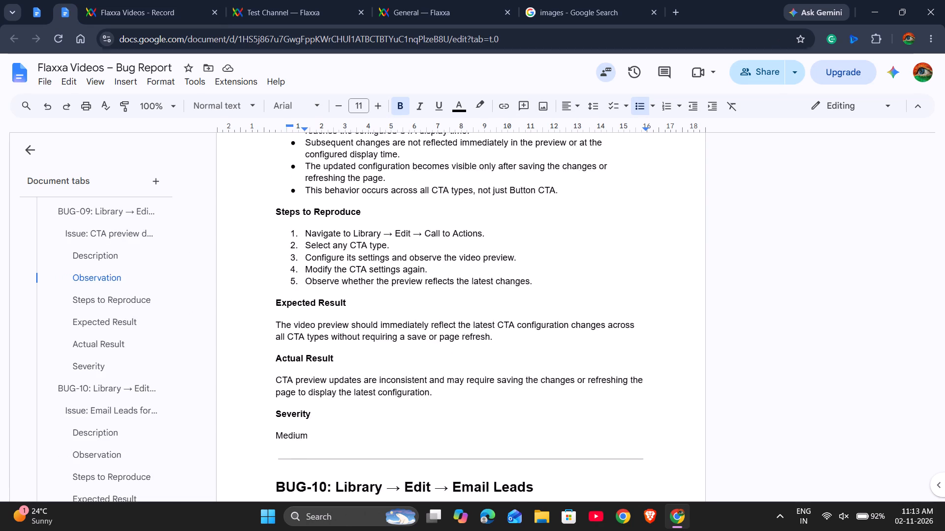
{"action": "scroll", "coordinate": [363, 266], "scroll_direction": "down", "scroll_amount": 7}
{"action": "scroll", "coordinate": [363, 266], "scroll_direction": "up", "scroll_amount": 5}
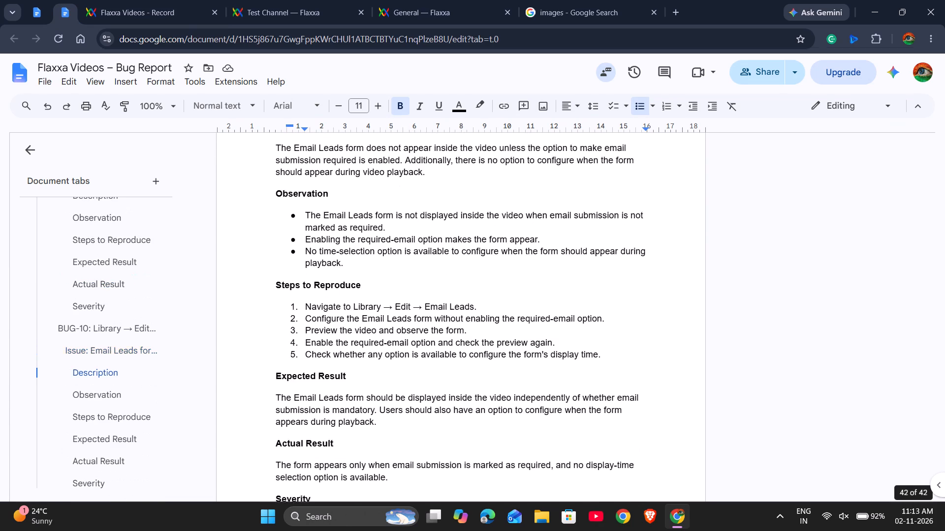
{"action": "scroll", "coordinate": [363, 266], "scroll_direction": "up", "scroll_amount": 10}
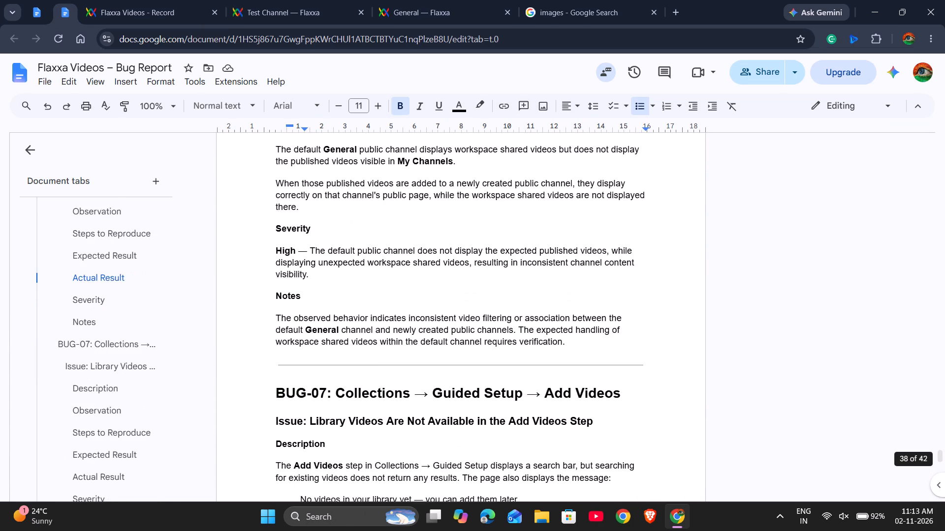
{"action": "scroll", "coordinate": [363, 266], "scroll_direction": "up", "scroll_amount": 5}
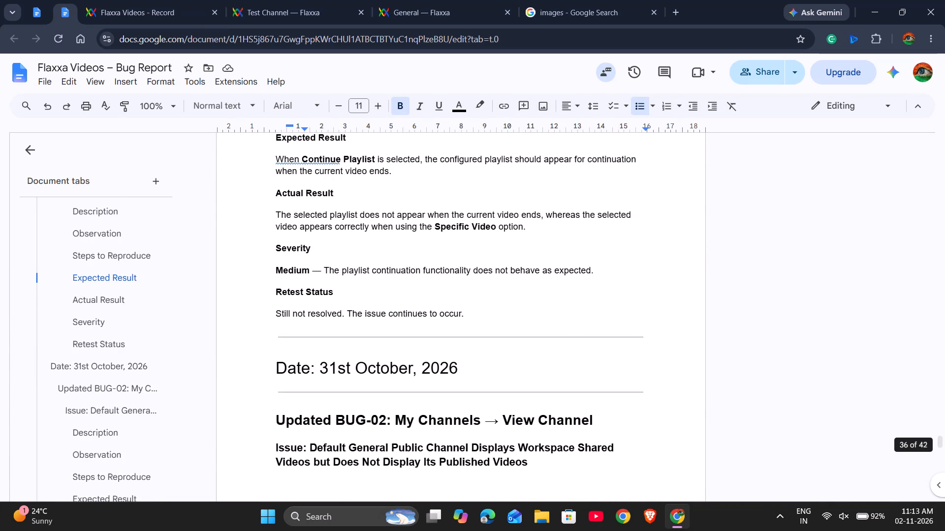
{"action": "scroll", "coordinate": [363, 266], "scroll_direction": "down", "scroll_amount": 2}
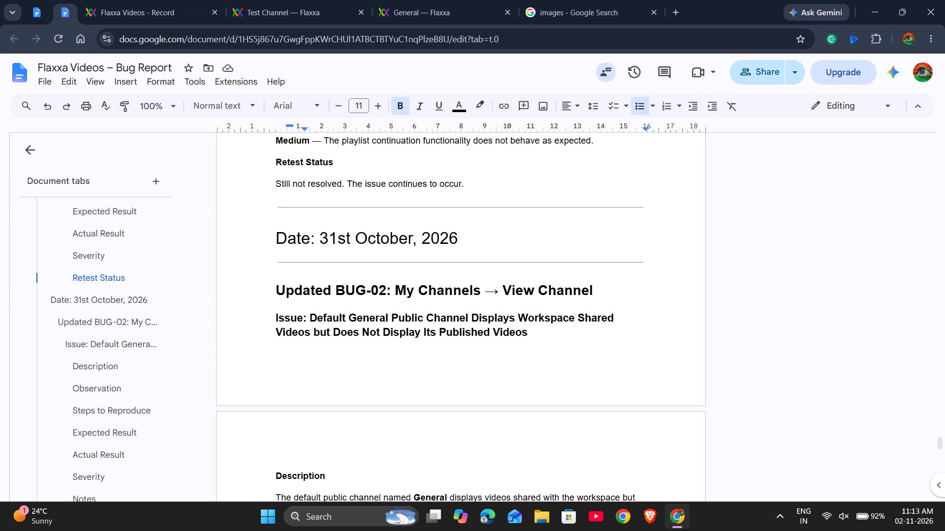
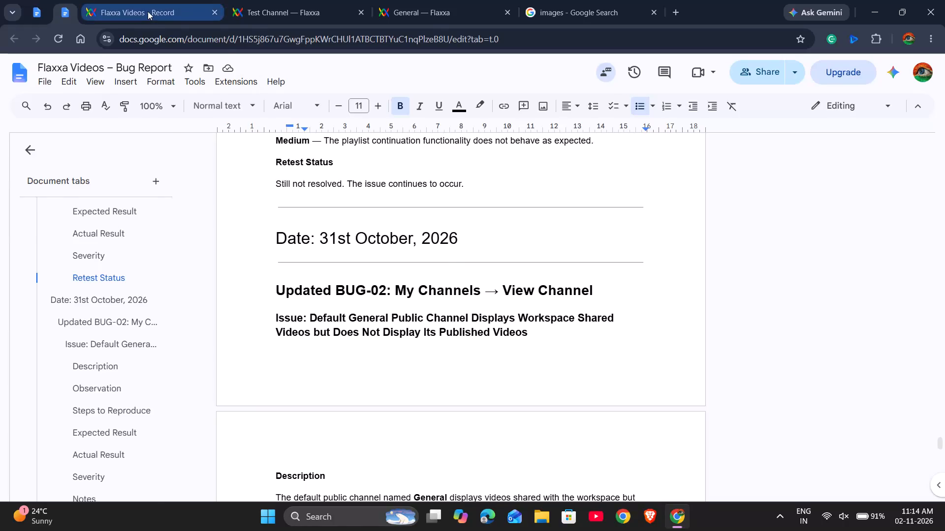
From the Flaxxa Videos Upload page, start a Screencast import, allowing the microphone this time and sharing the Chrome window with the sharing notice hidden.
{"action": "left_click", "coordinate": [148, 11]}
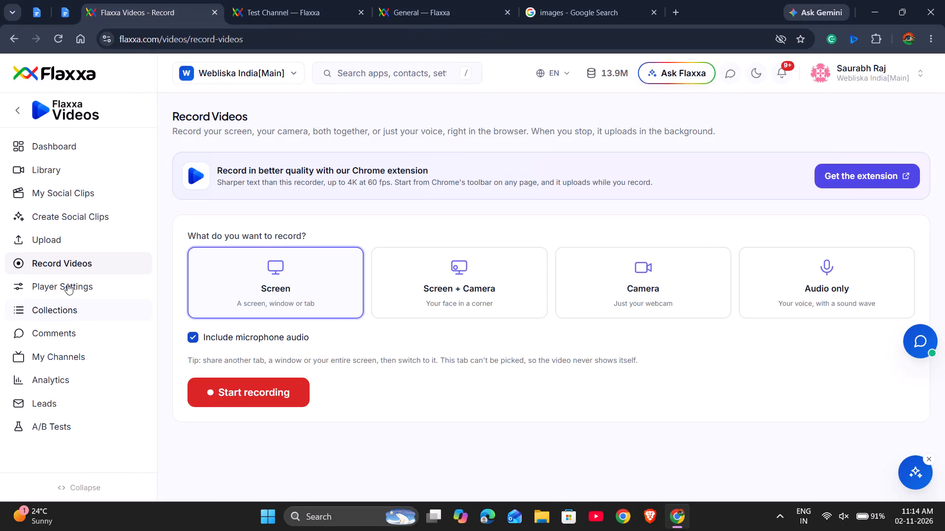
{"action": "left_click", "coordinate": [79, 242]}
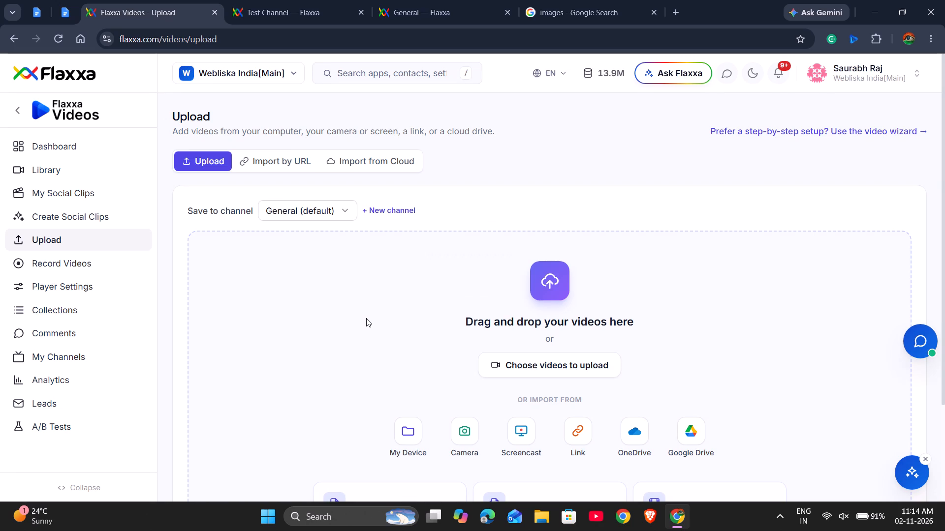
{"action": "left_click", "coordinate": [520, 441]}
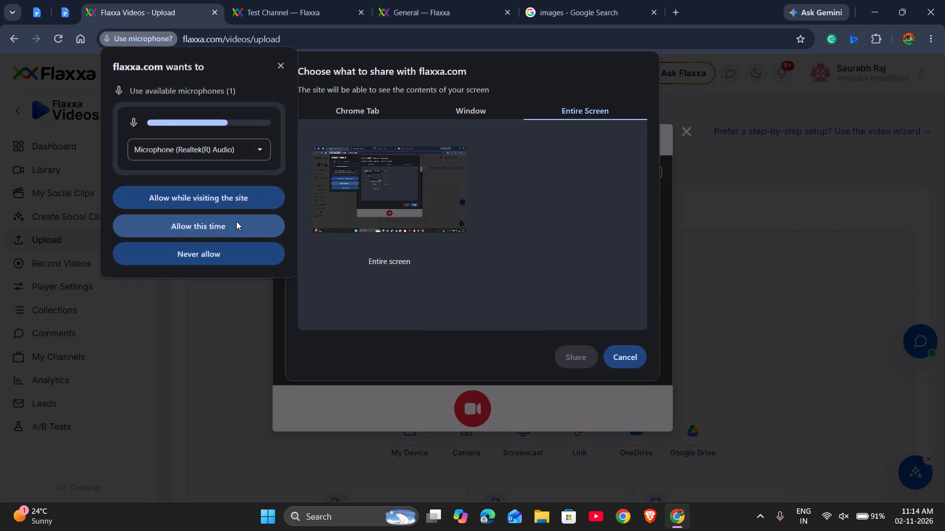
{"action": "left_click", "coordinate": [236, 221]}
{"action": "left_click", "coordinate": [466, 116]}
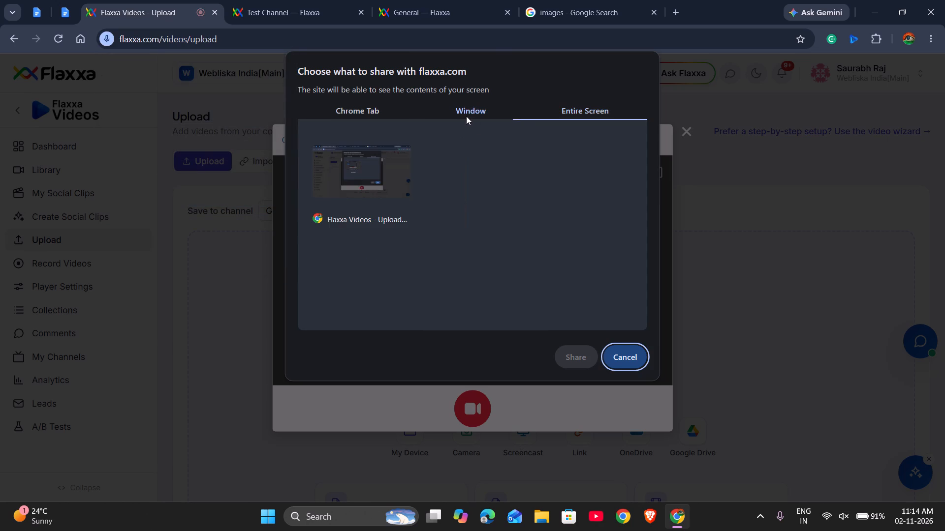
{"action": "left_click", "coordinate": [385, 163]}
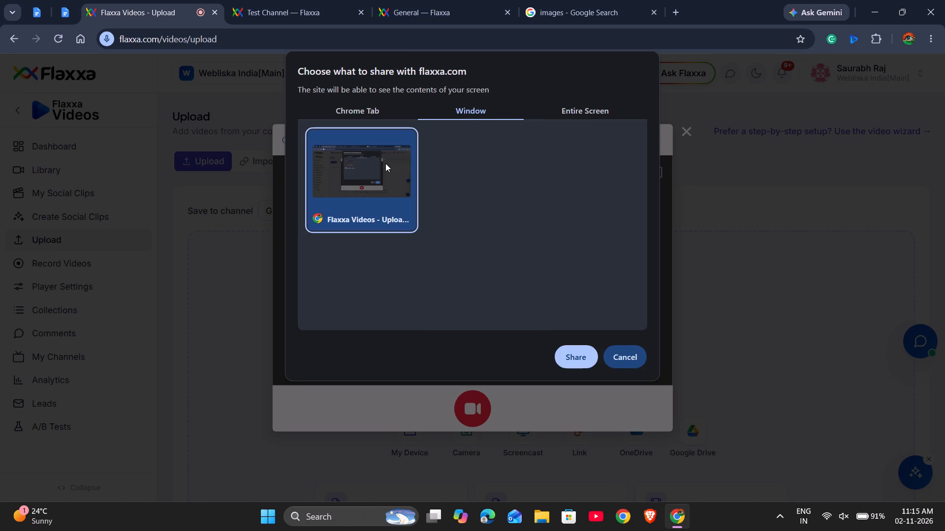
{"action": "left_click", "coordinate": [574, 357]}
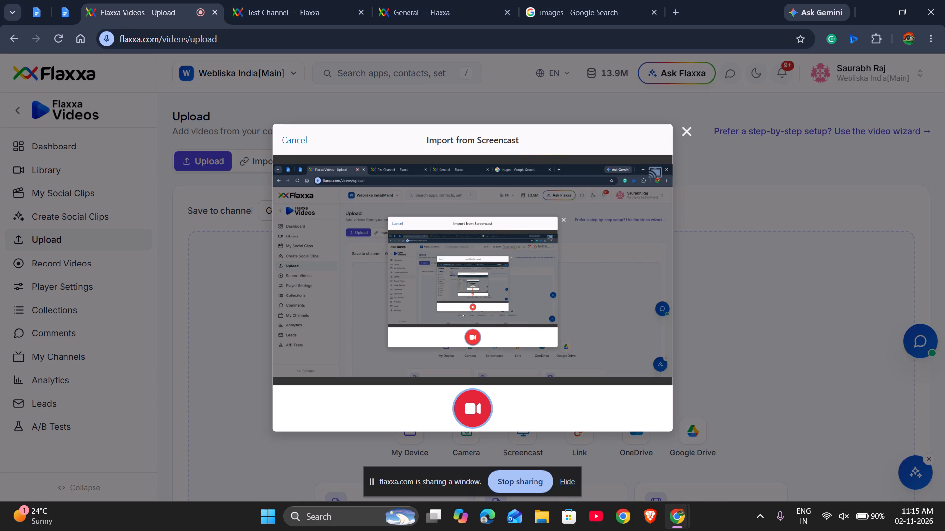
{"action": "left_click", "coordinate": [569, 481]}
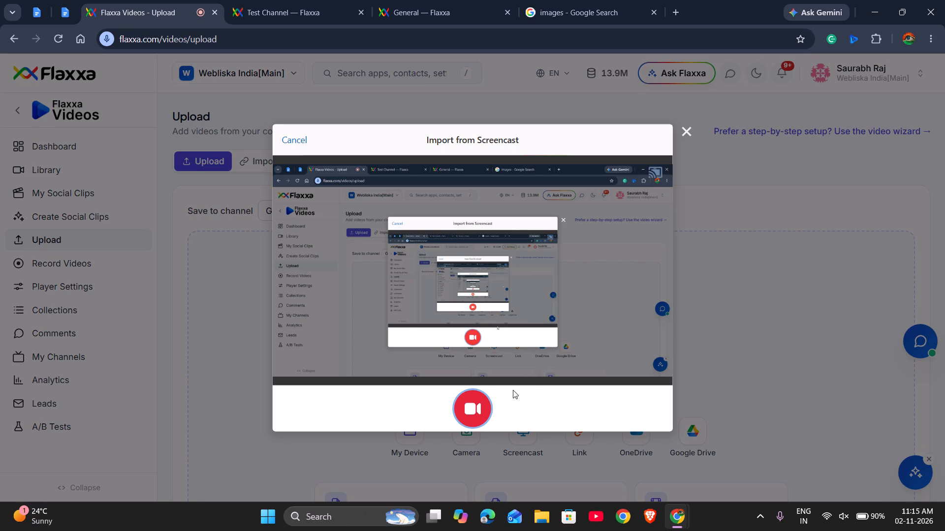
Record a screencast of about 8 seconds and upload the resulting file to the General (default) channel.
{"action": "left_click", "coordinate": [471, 409]}
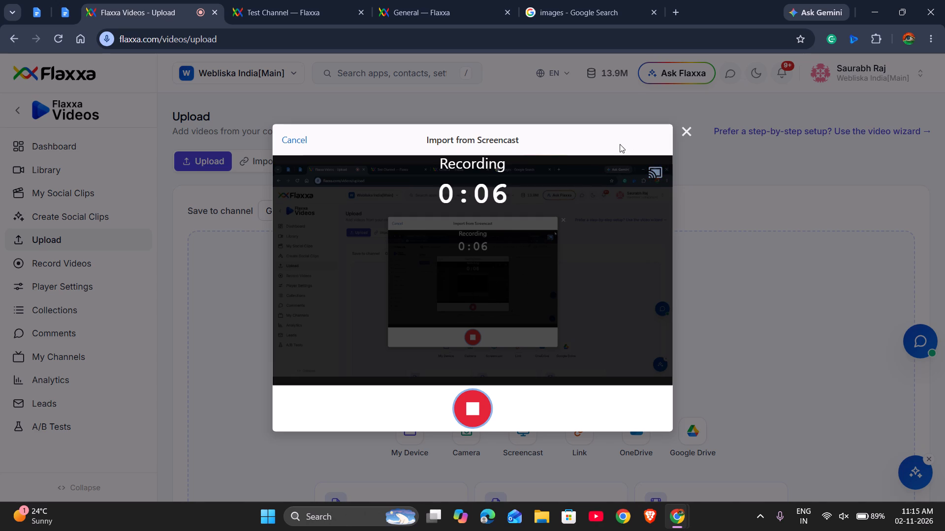
{"action": "left_click", "coordinate": [468, 409]}
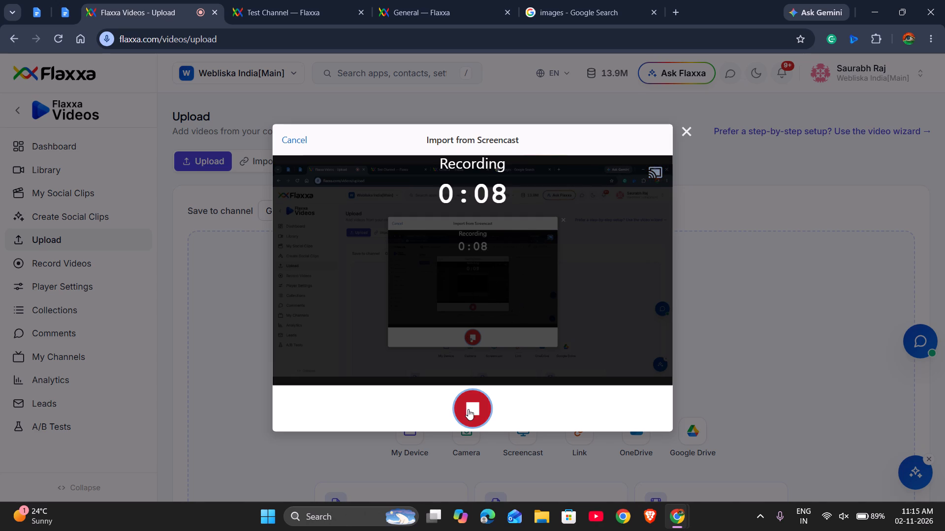
{"action": "left_click", "coordinate": [447, 409]}
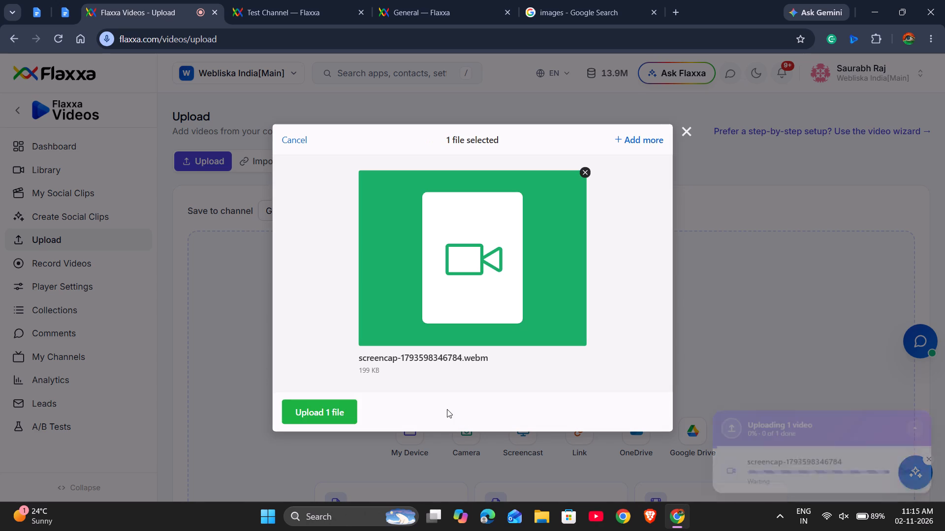
{"action": "left_click", "coordinate": [323, 411]}
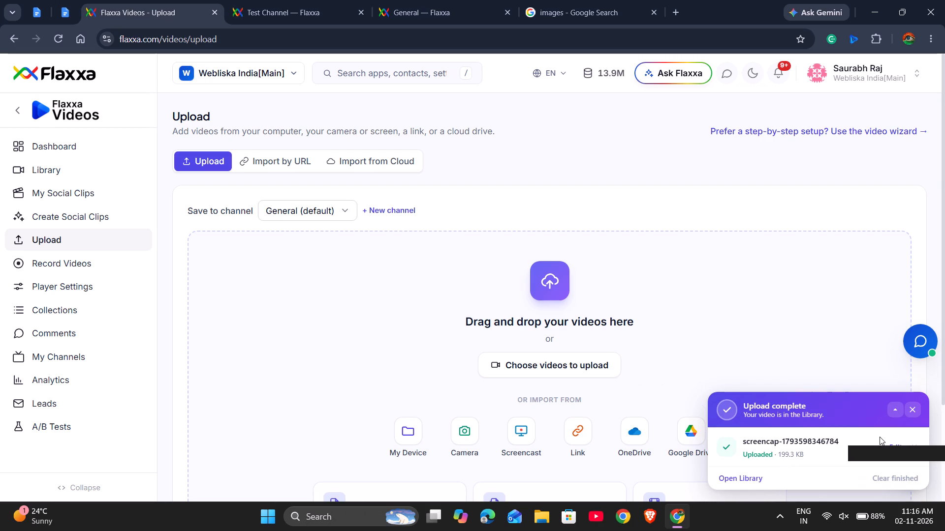
Open the Import from Cloud options on the Upload page.
{"action": "scroll", "coordinate": [880, 437], "scroll_direction": "left", "scroll_amount": 1}
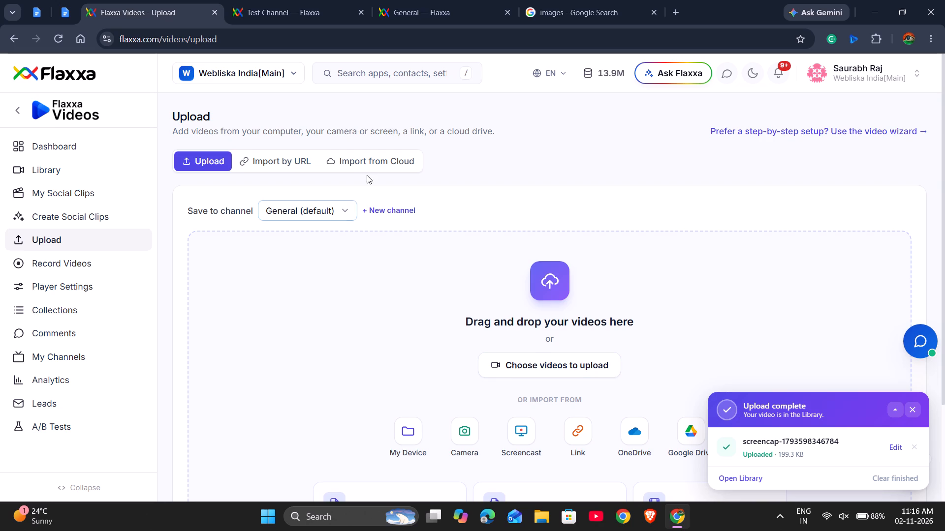
{"action": "left_click", "coordinate": [378, 167]}
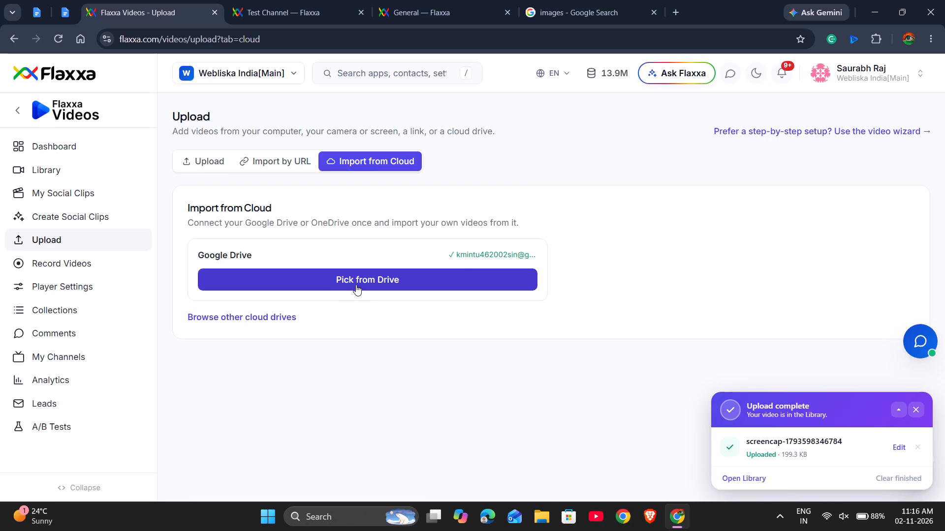
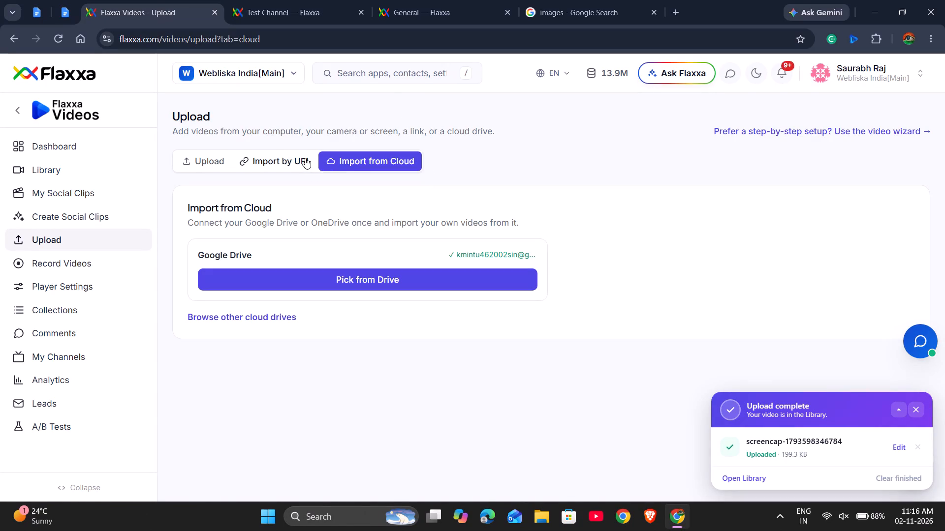
Look through the Import by URL, Import from Cloud and direct Upload options on the Upload page.
{"action": "left_click", "coordinate": [273, 162]}
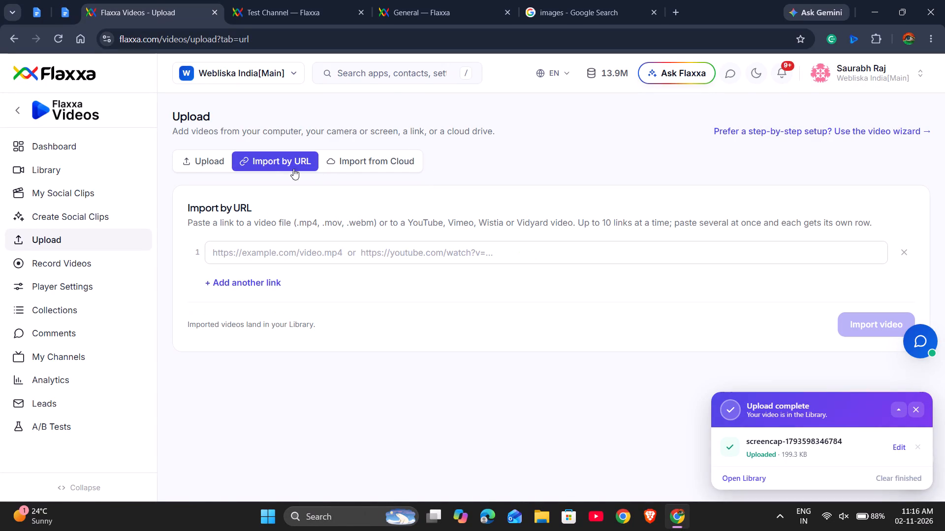
{"action": "left_click", "coordinate": [389, 155]}
{"action": "left_click", "coordinate": [219, 165]}
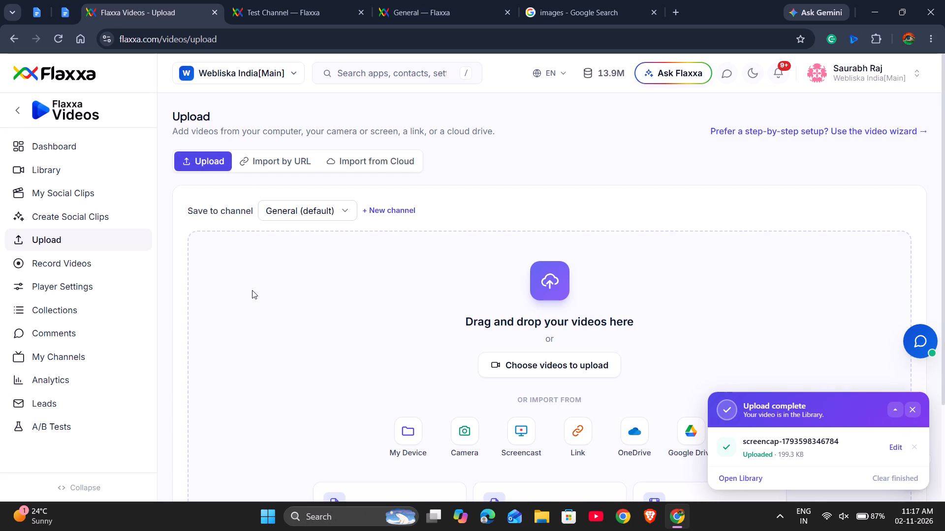
{"action": "scroll", "coordinate": [252, 290], "scroll_direction": "down", "scroll_amount": 2}
{"action": "scroll", "coordinate": [252, 290], "scroll_direction": "up", "scroll_amount": 4}
Check the Library's videos under the Failed, Processing, Published, Draft and All status filters.
{"action": "left_click", "coordinate": [90, 174]}
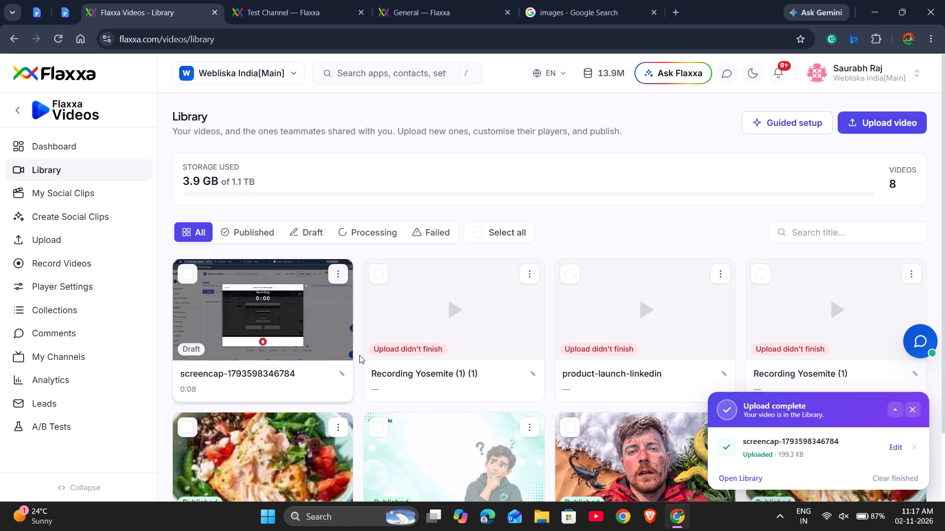
{"action": "scroll", "coordinate": [441, 363], "scroll_direction": "down", "scroll_amount": 1}
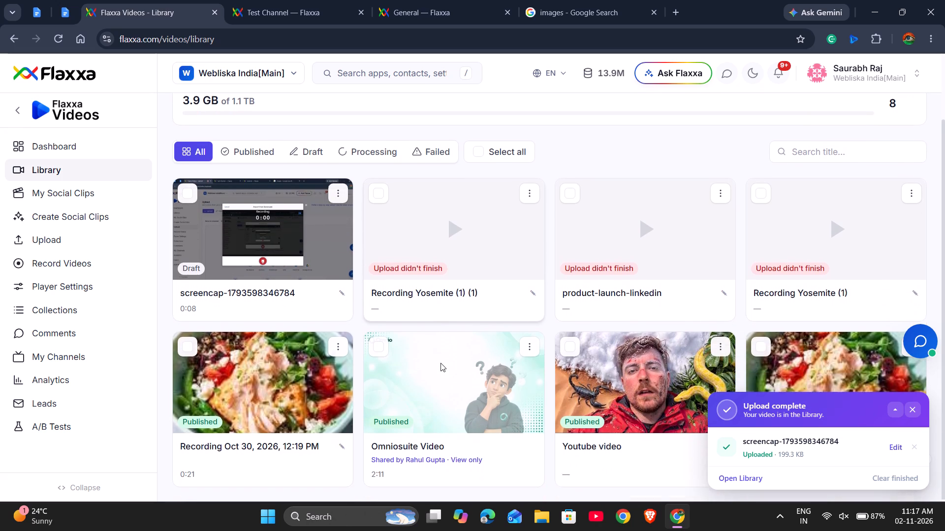
{"action": "scroll", "coordinate": [441, 363], "scroll_direction": "down", "scroll_amount": 1}
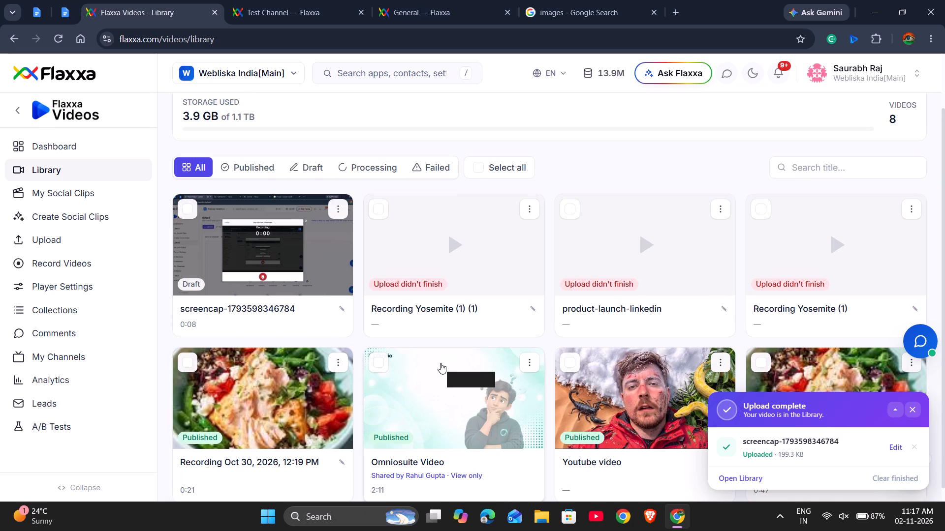
{"action": "left_click", "coordinate": [437, 170]}
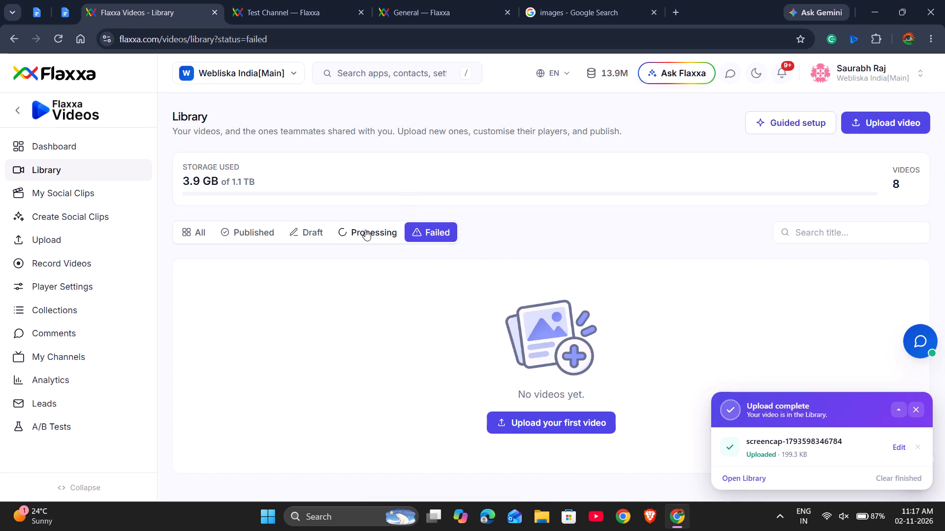
{"action": "left_click", "coordinate": [365, 230]}
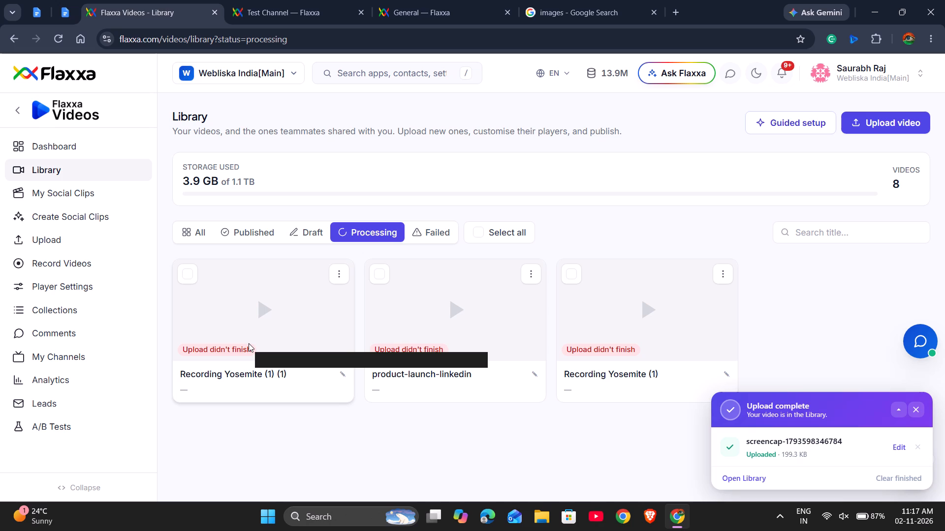
{"action": "left_click", "coordinate": [233, 234]}
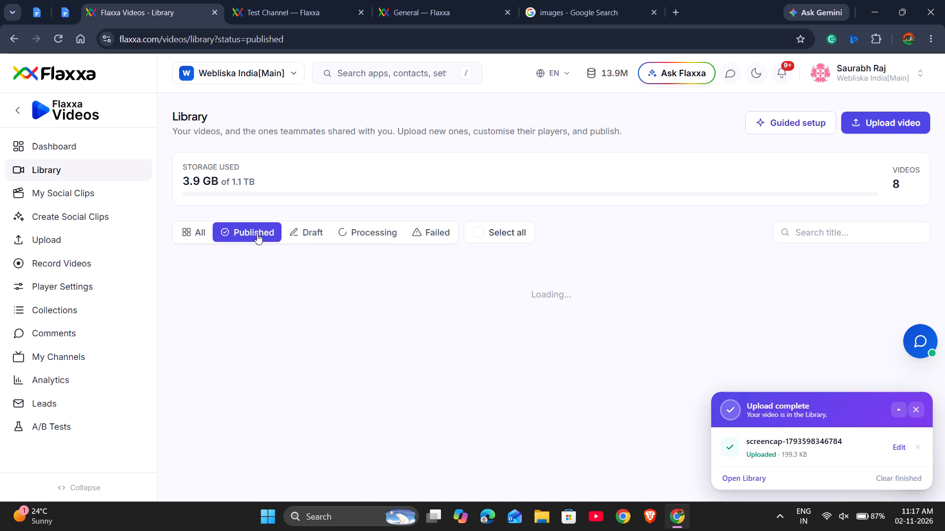
{"action": "left_click", "coordinate": [299, 235]}
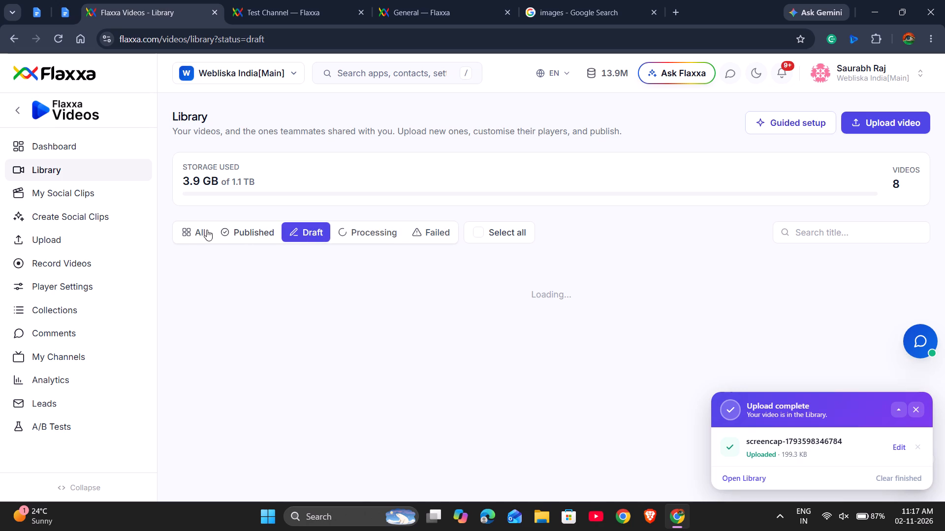
{"action": "left_click", "coordinate": [196, 236]}
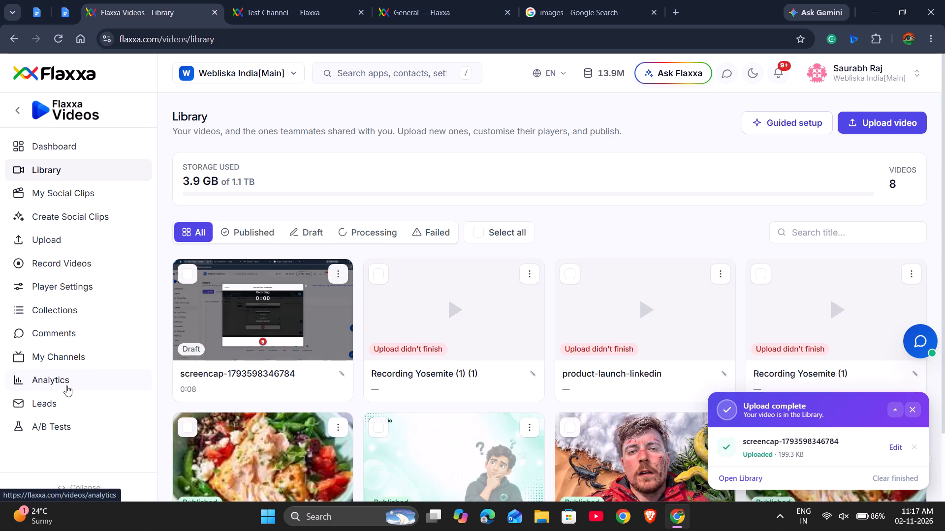
Examine the General and Test Channel cards in My Channels, including their latest uploads.
{"action": "left_click", "coordinate": [64, 365]}
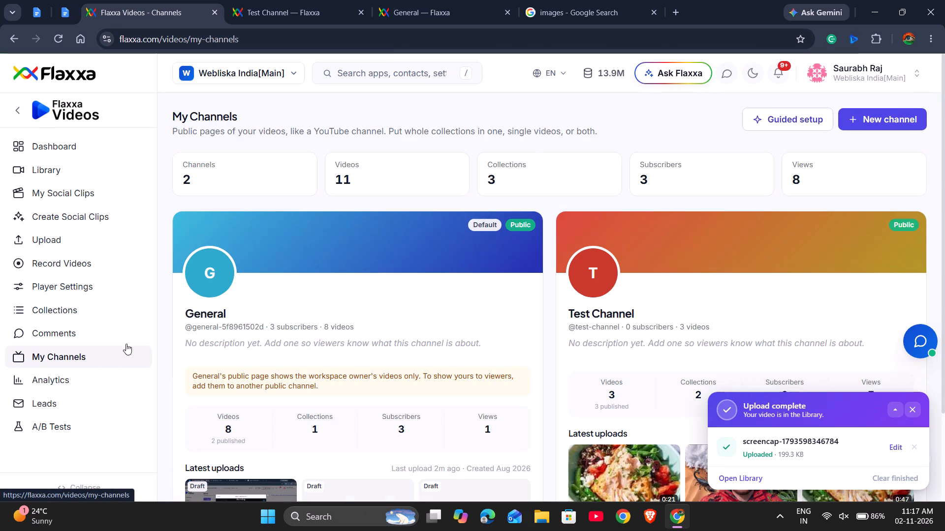
{"action": "scroll", "coordinate": [281, 403], "scroll_direction": "down", "scroll_amount": 1}
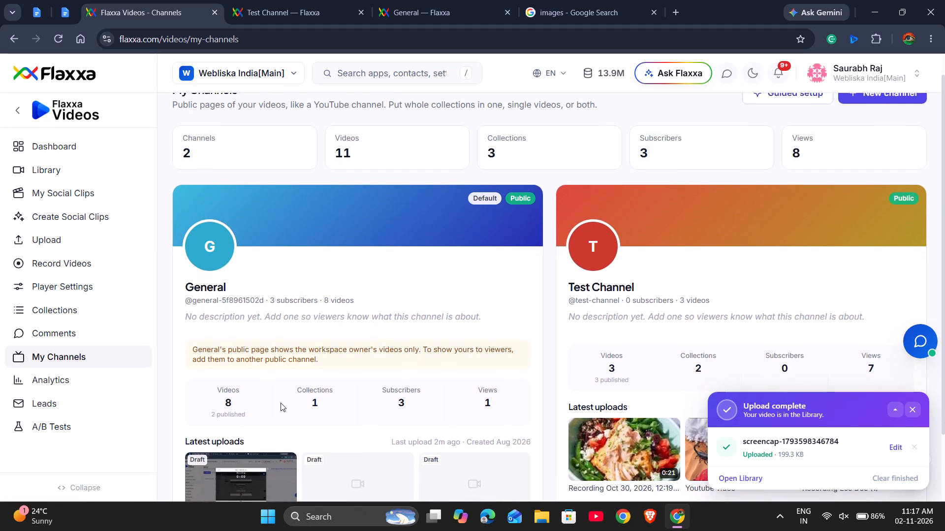
{"action": "scroll", "coordinate": [281, 403], "scroll_direction": "down", "scroll_amount": 1}
{"action": "scroll", "coordinate": [276, 361], "scroll_direction": "down", "scroll_amount": 1}
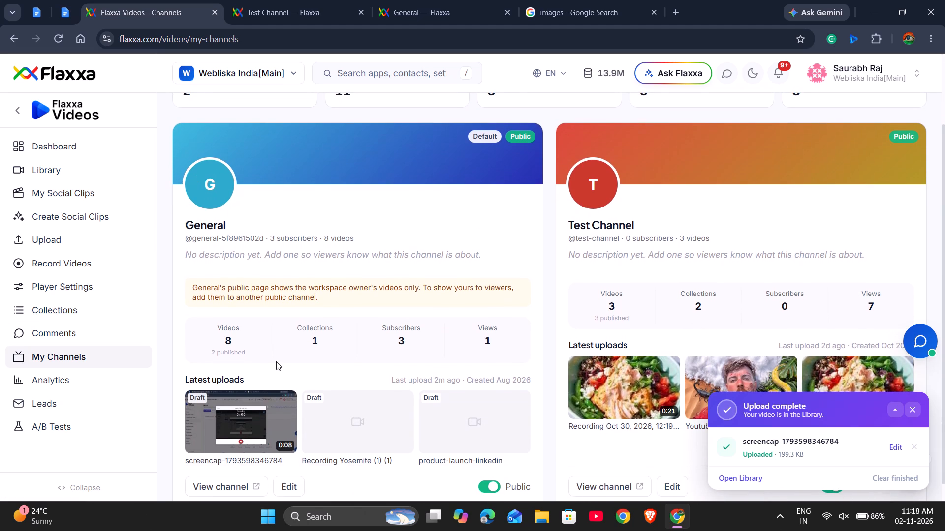
{"action": "scroll", "coordinate": [326, 299], "scroll_direction": "down", "scroll_amount": 1}
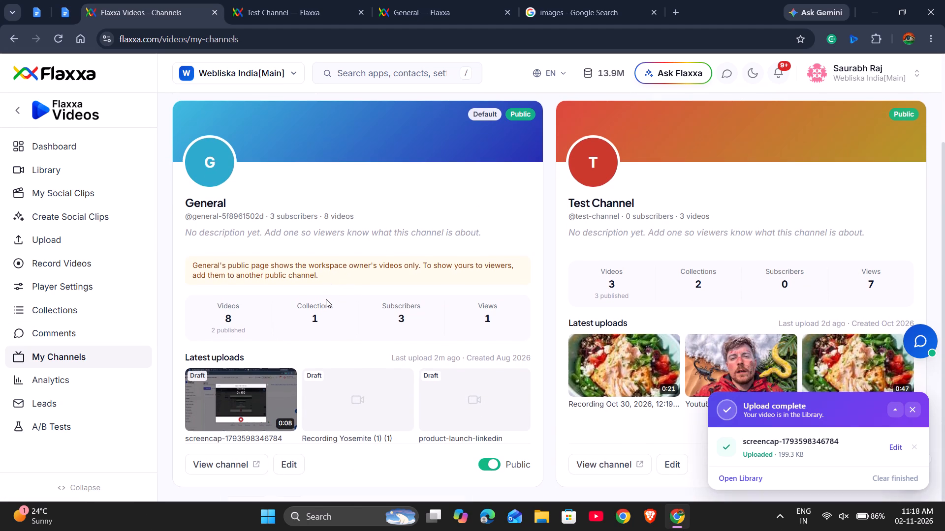
{"action": "scroll", "coordinate": [326, 299], "scroll_direction": "down", "scroll_amount": 1}
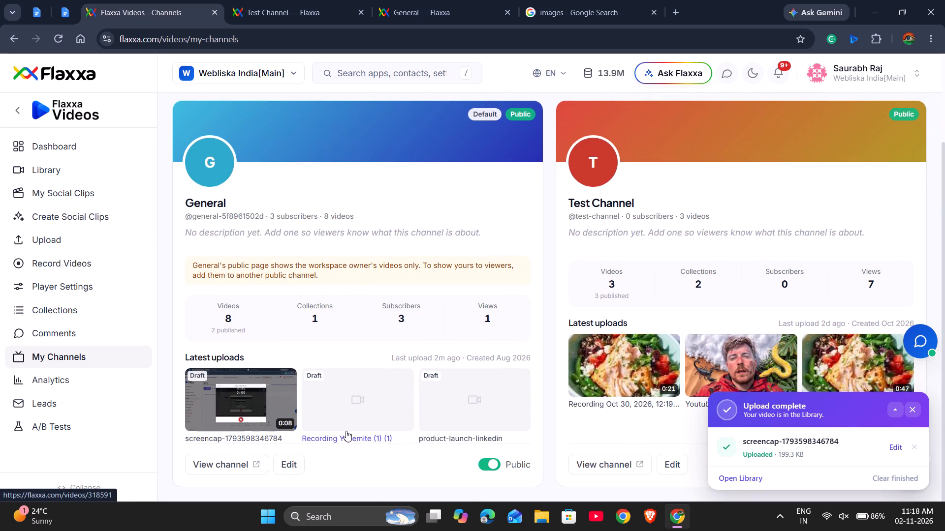
{"action": "scroll", "coordinate": [503, 268], "scroll_direction": "up", "scroll_amount": 3}
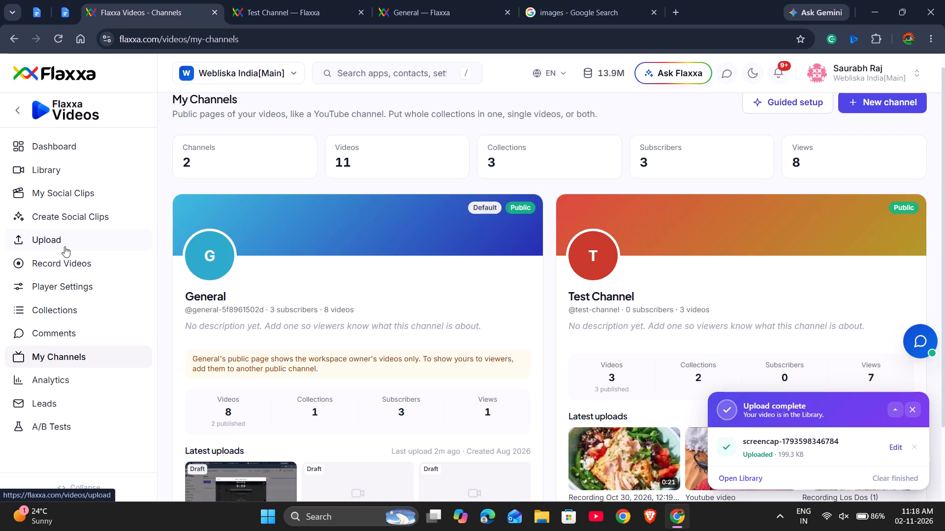
Revisit the Library, then recheck the cloud, URL and direct upload options on the Upload page.
{"action": "left_click", "coordinate": [53, 174]}
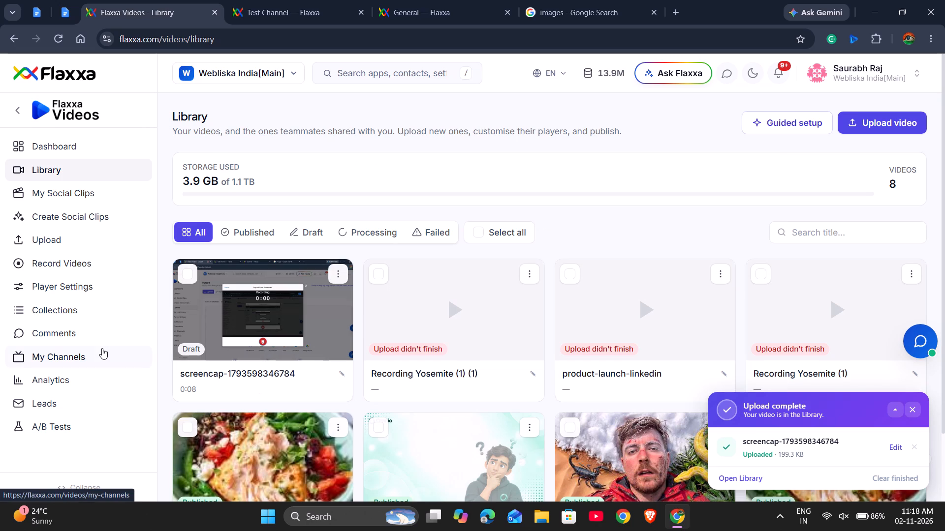
{"action": "left_click", "coordinate": [74, 240]}
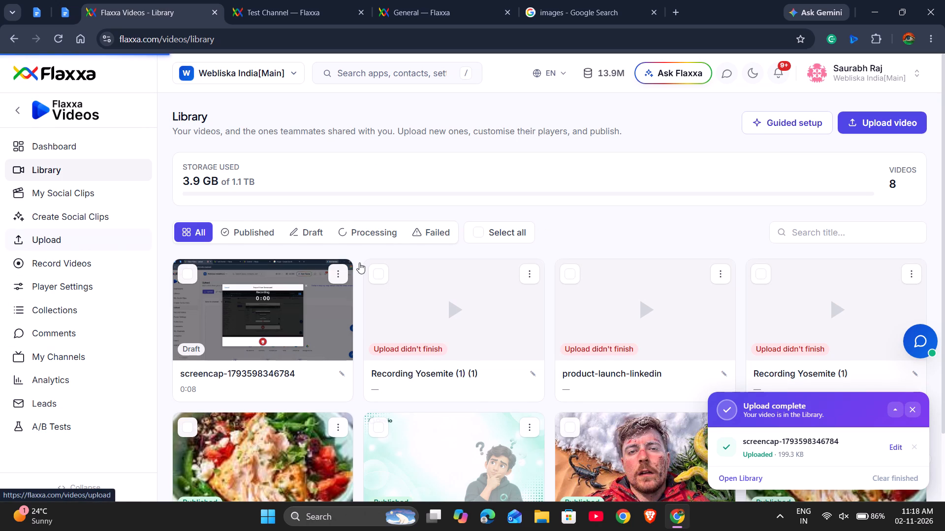
{"action": "left_click", "coordinate": [375, 163]}
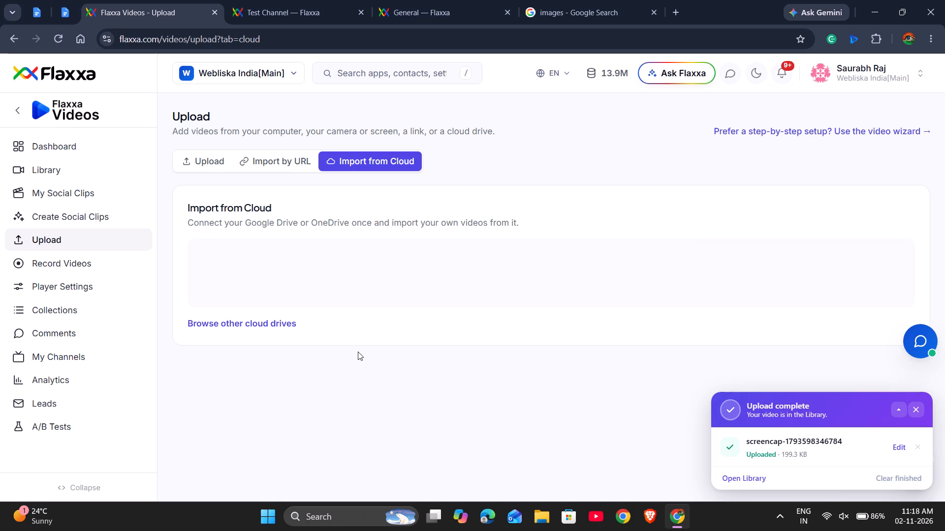
{"action": "left_click", "coordinate": [291, 159]}
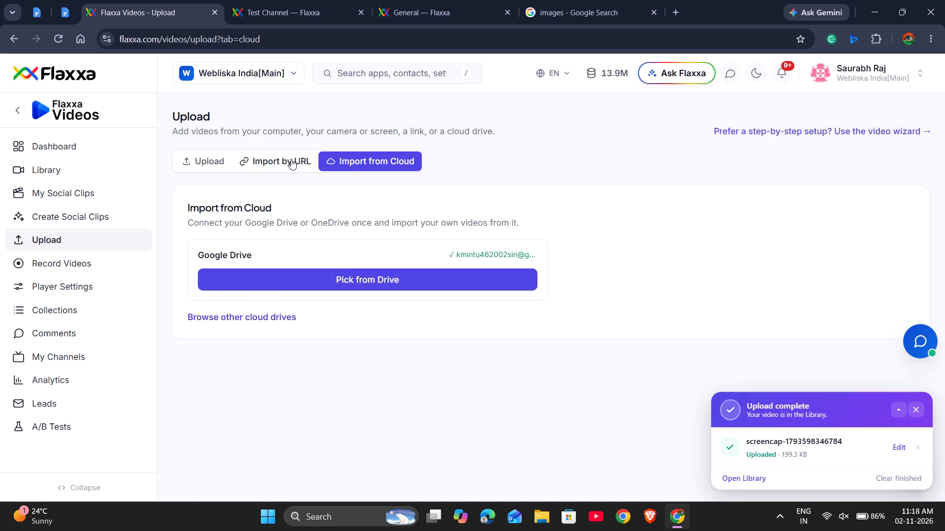
{"action": "left_click", "coordinate": [197, 147]}
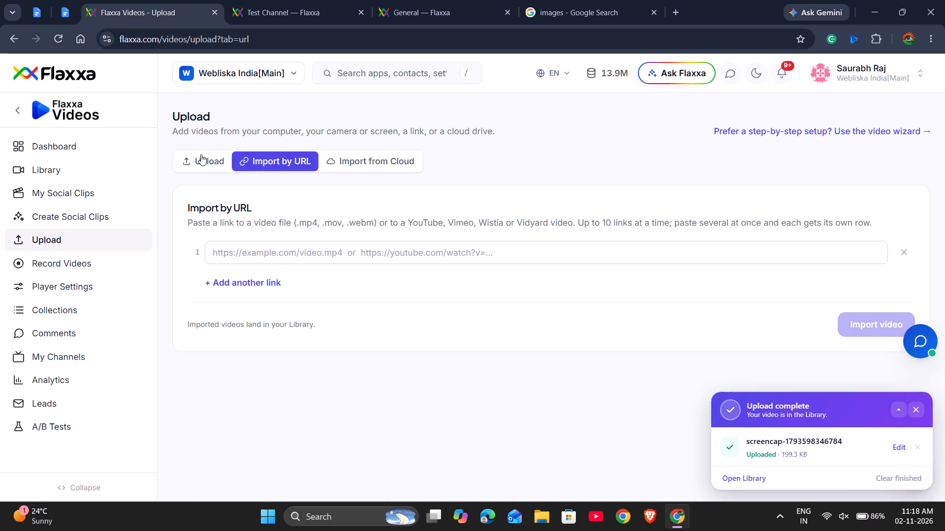
{"action": "left_click", "coordinate": [203, 160]}
{"action": "scroll", "coordinate": [367, 302], "scroll_direction": "down", "scroll_amount": 1}
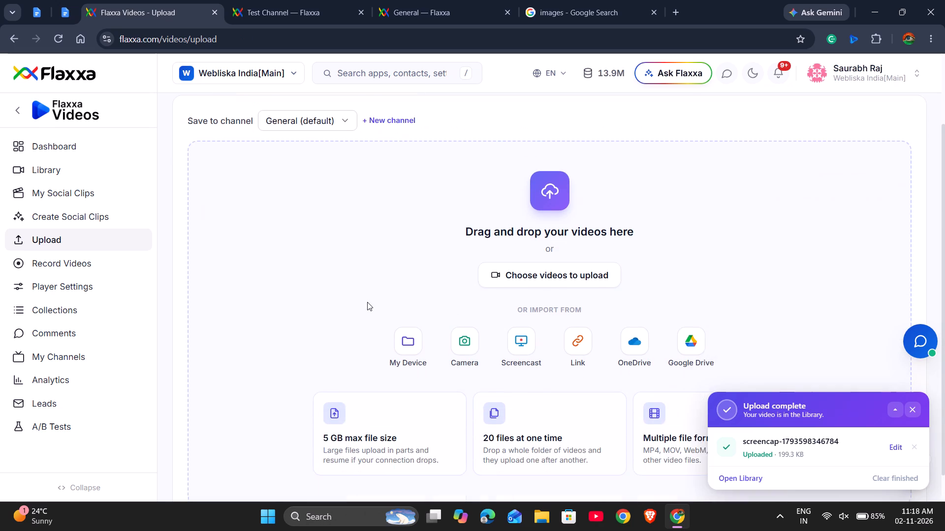
{"action": "scroll", "coordinate": [367, 302], "scroll_direction": "down", "scroll_amount": 1}
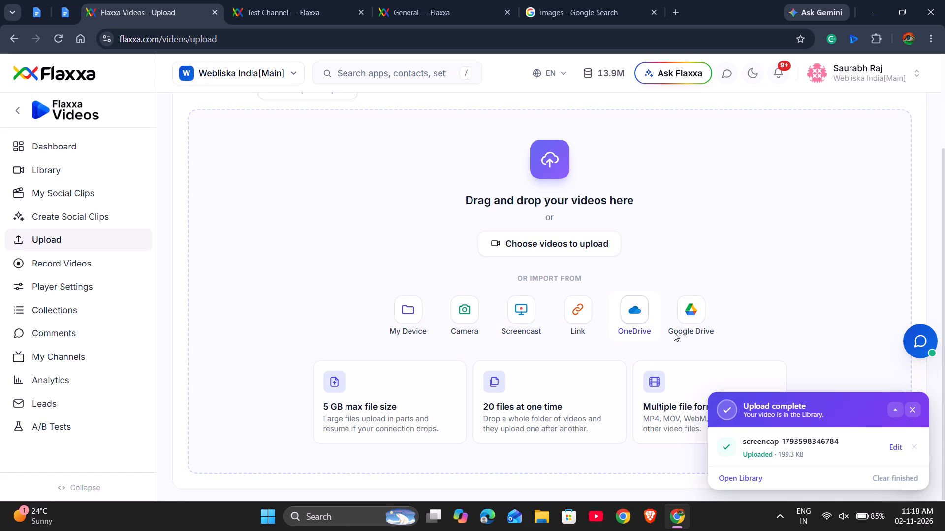
Test the OneDrive import source from the Upload page repeatedly, returning to the direct upload options between attempts.
{"action": "left_click", "coordinate": [641, 312]}
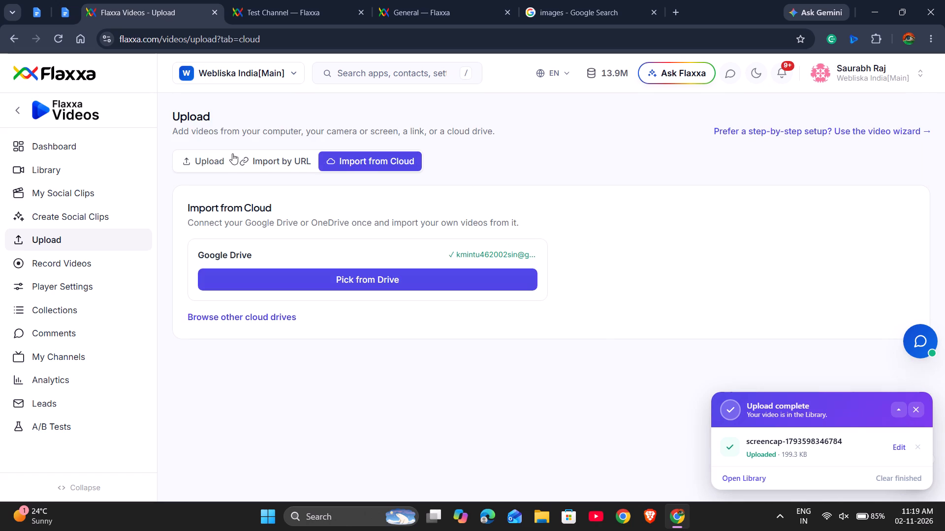
{"action": "left_click", "coordinate": [206, 159]}
{"action": "left_click", "coordinate": [359, 156]}
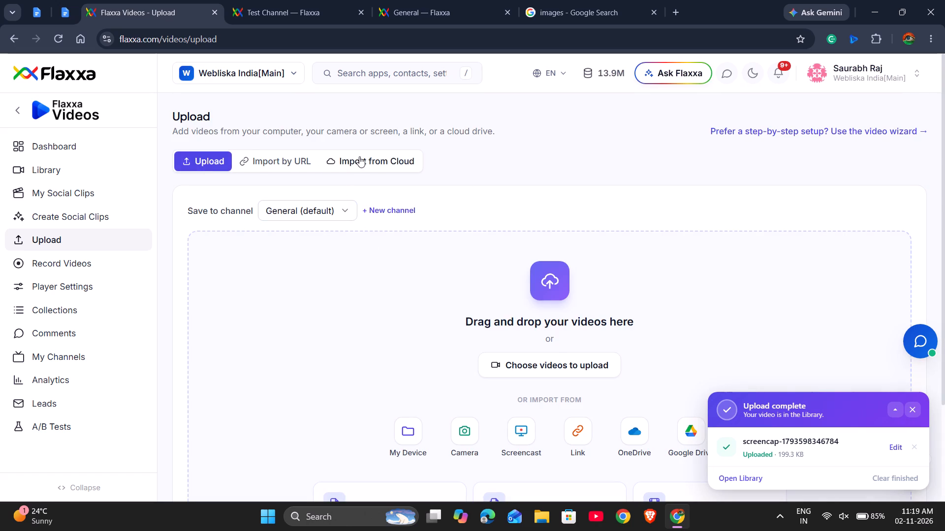
{"action": "left_click", "coordinate": [209, 156]}
{"action": "left_click", "coordinate": [638, 431]}
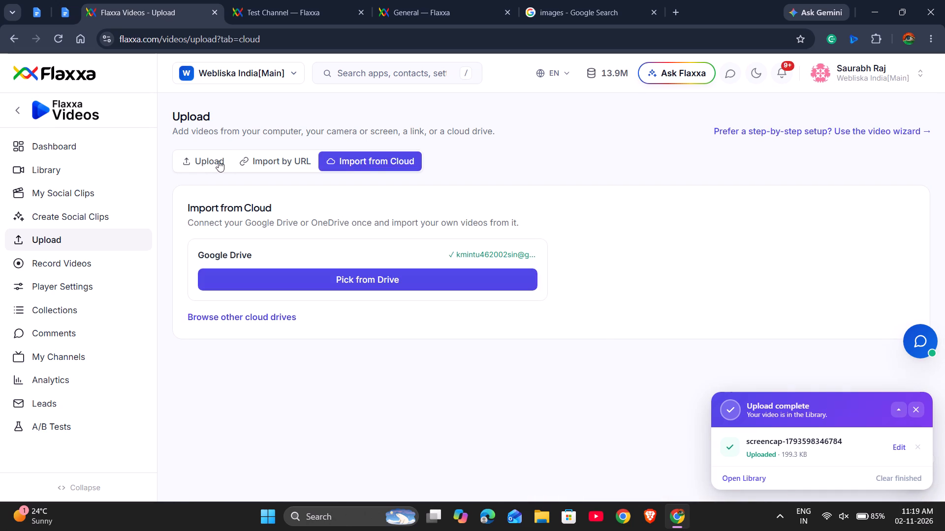
{"action": "left_click", "coordinate": [201, 163]}
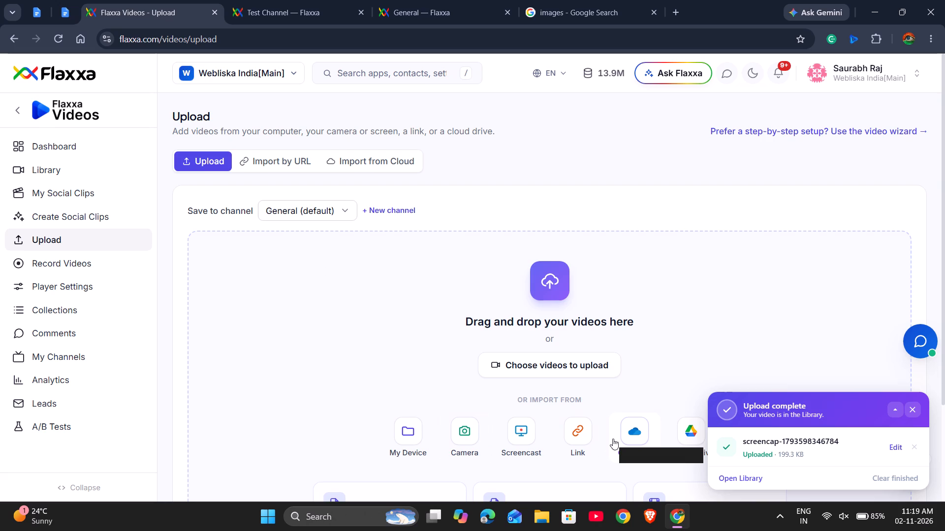
{"action": "left_click", "coordinate": [635, 431]}
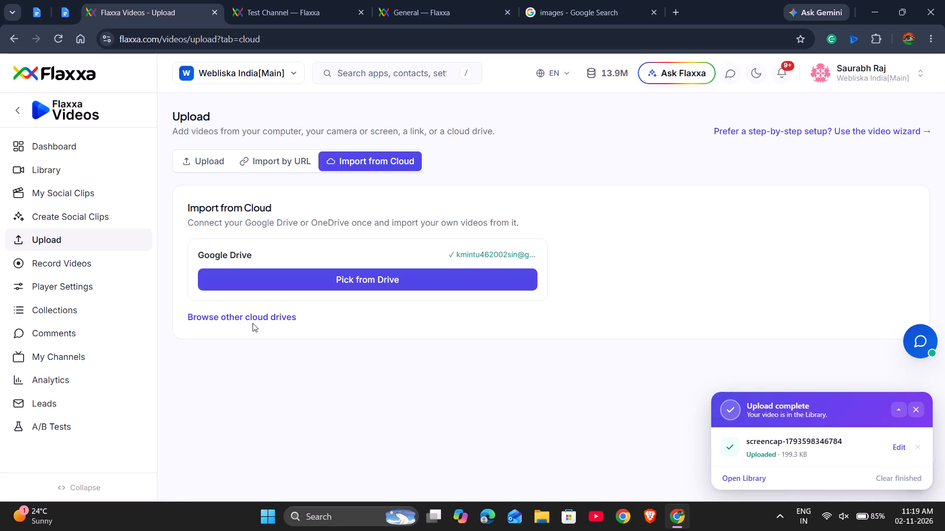
Browse the other cloud drives offered for import and close the import dialog.
{"action": "left_click", "coordinate": [245, 314]}
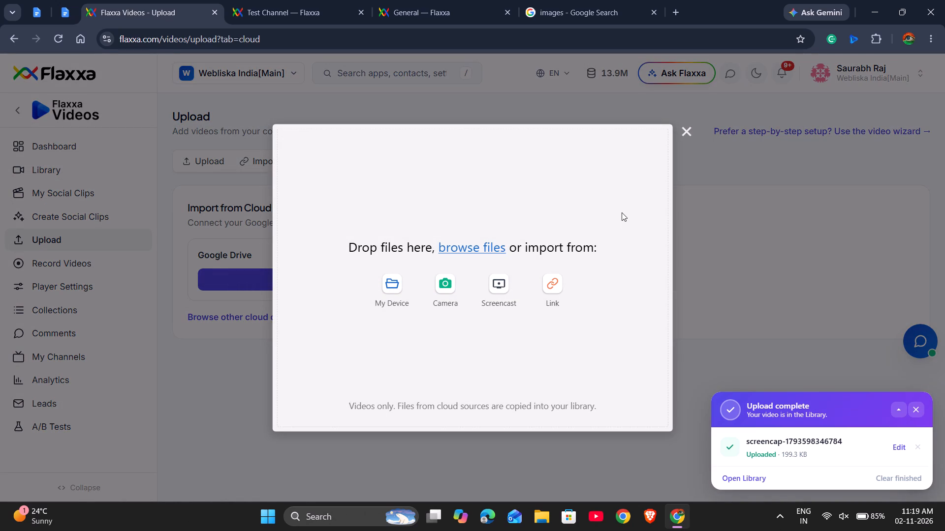
{"action": "left_click", "coordinate": [689, 132]}
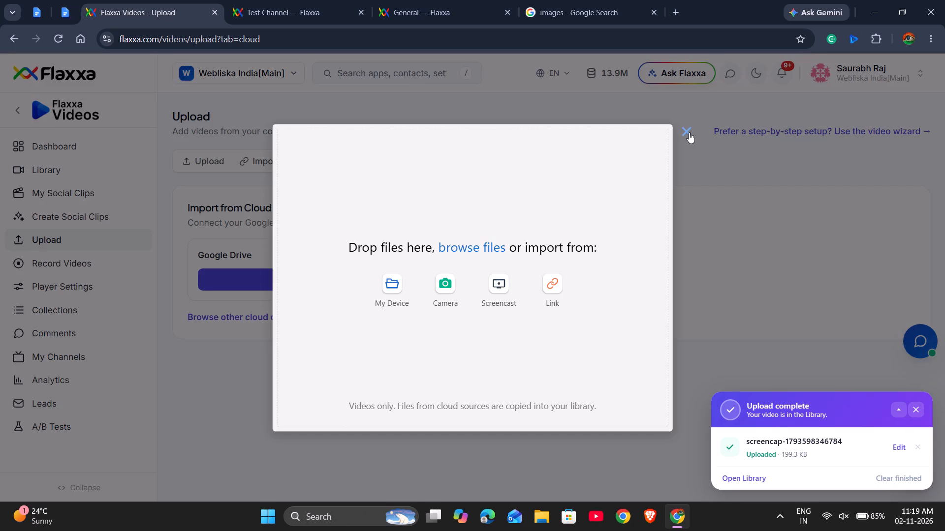
Recheck the Import by URL form and the direct upload options on the Upload page.
{"action": "left_click_drag", "start_coordinate": [262, 175], "coordinate": [270, 160]}
{"action": "left_click", "coordinate": [270, 160]}
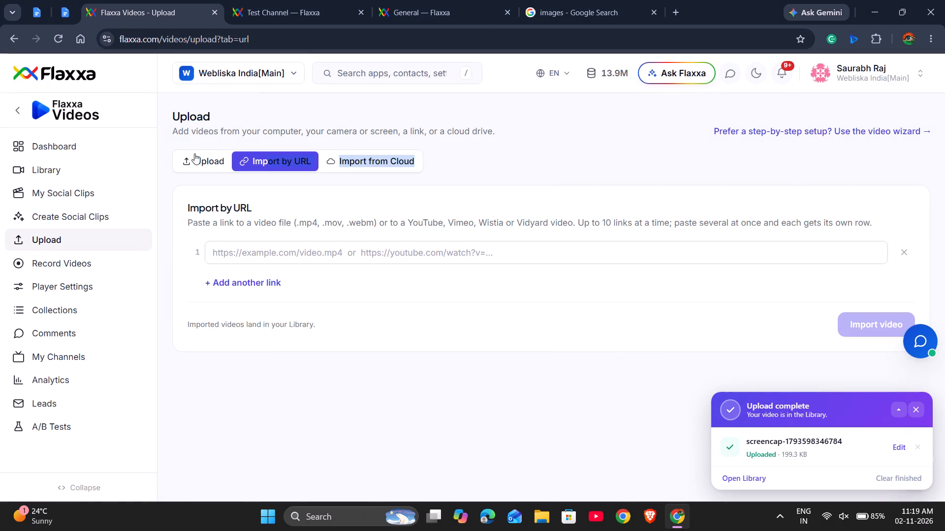
{"action": "left_click", "coordinate": [192, 153]}
{"action": "scroll", "coordinate": [599, 512], "scroll_direction": "down", "scroll_amount": 2}
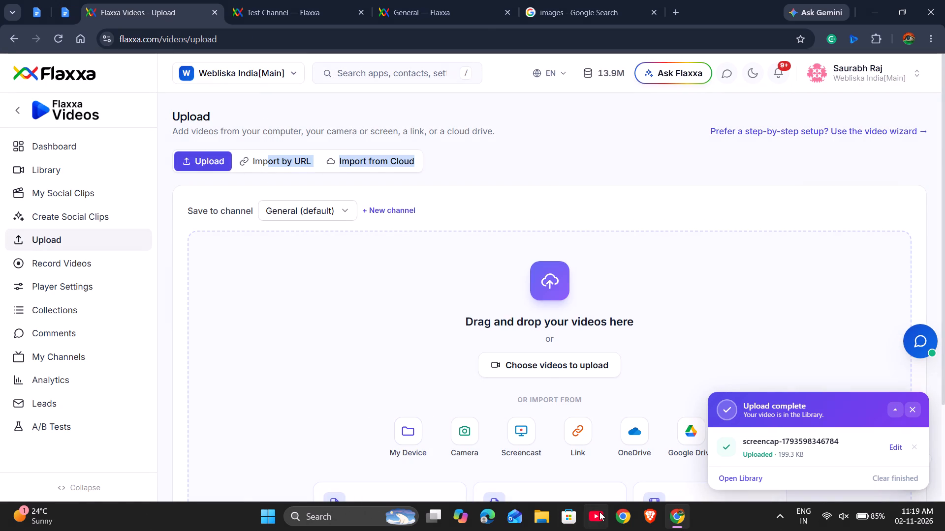
Test the Google Drive import source from the Upload page, then compare the Import by URL and Import from Cloud options.
{"action": "scroll", "coordinate": [544, 375], "scroll_direction": "down", "scroll_amount": 1}
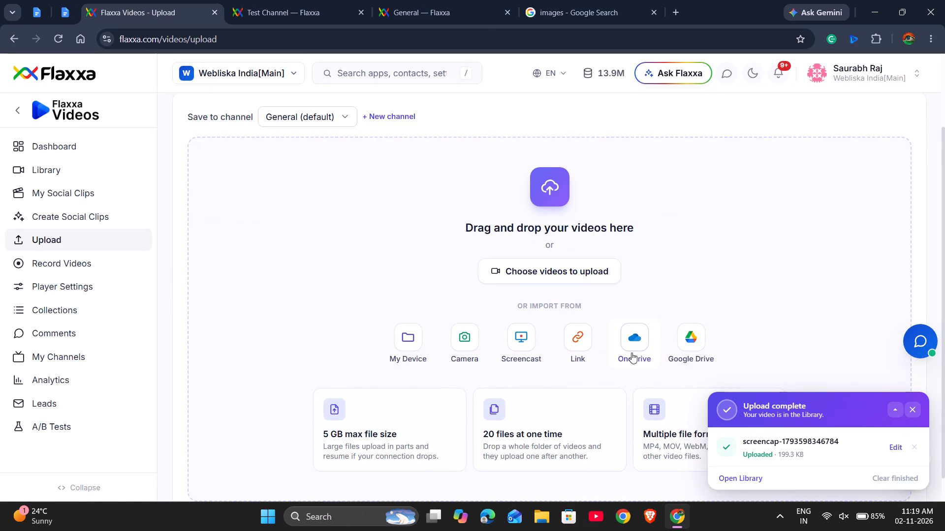
{"action": "left_click", "coordinate": [676, 345]}
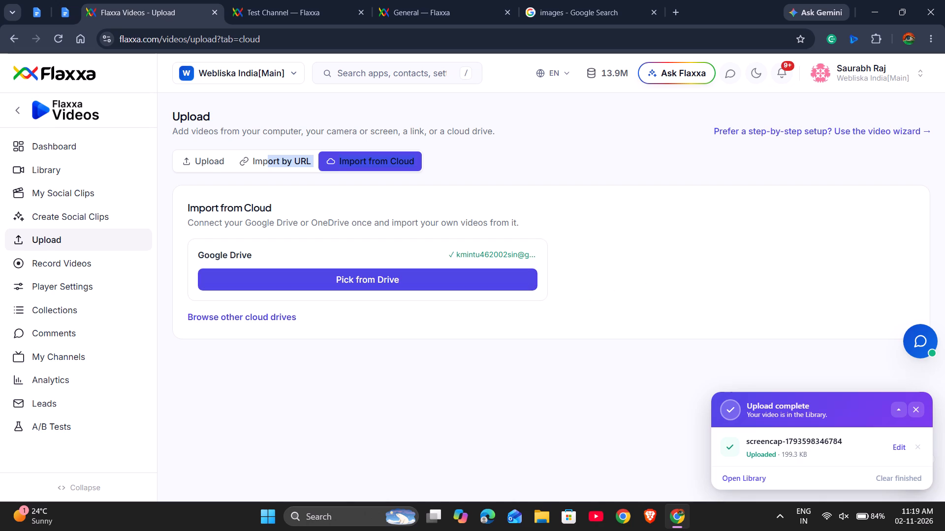
{"action": "left_click", "coordinate": [292, 154]}
{"action": "left_click", "coordinate": [353, 168]}
{"action": "left_click", "coordinate": [564, 248]}
{"action": "scroll", "coordinate": [357, 104], "scroll_direction": "left", "scroll_amount": 2}
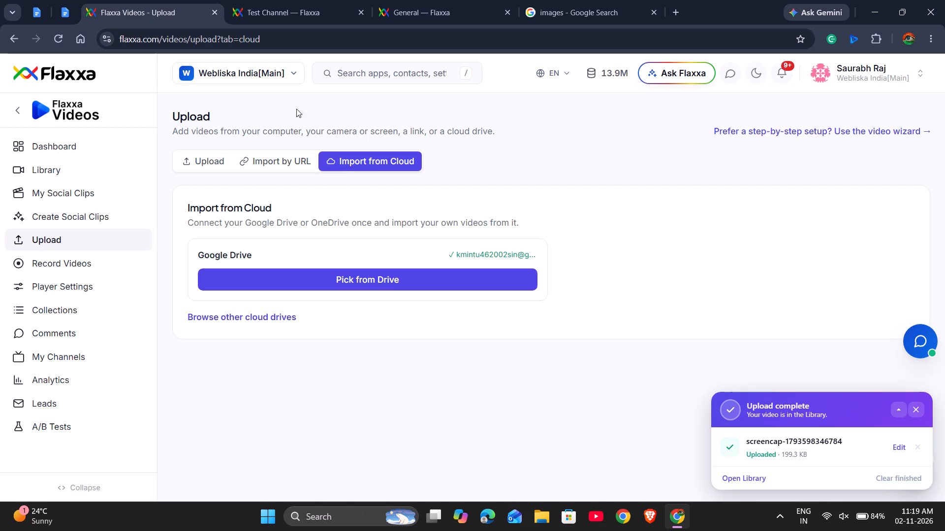
Return to the direct upload options on the Upload page and review the listed import sources and file limits.
{"action": "left_click", "coordinate": [215, 150]}
{"action": "left_click", "coordinate": [218, 159]}
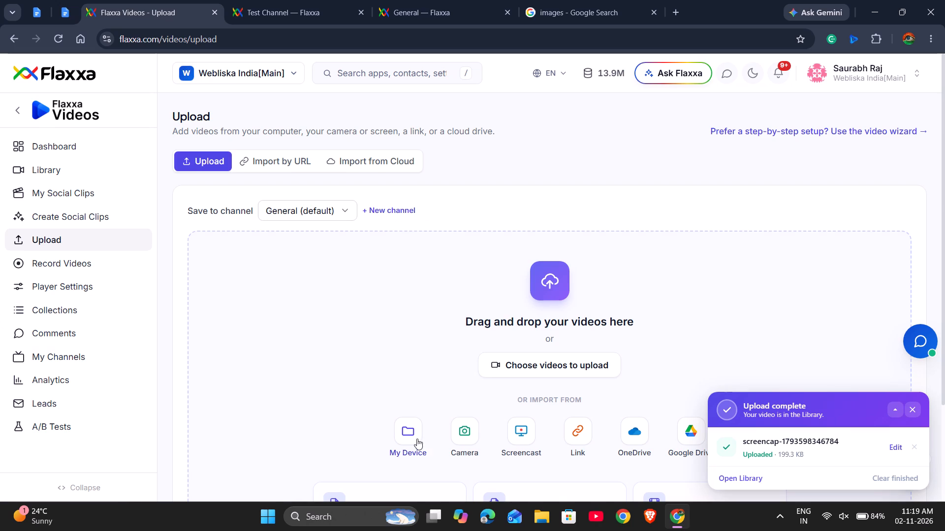
{"action": "scroll", "coordinate": [405, 439], "scroll_direction": "right", "scroll_amount": 1}
{"action": "scroll", "coordinate": [655, 453], "scroll_direction": "down", "scroll_amount": 2}
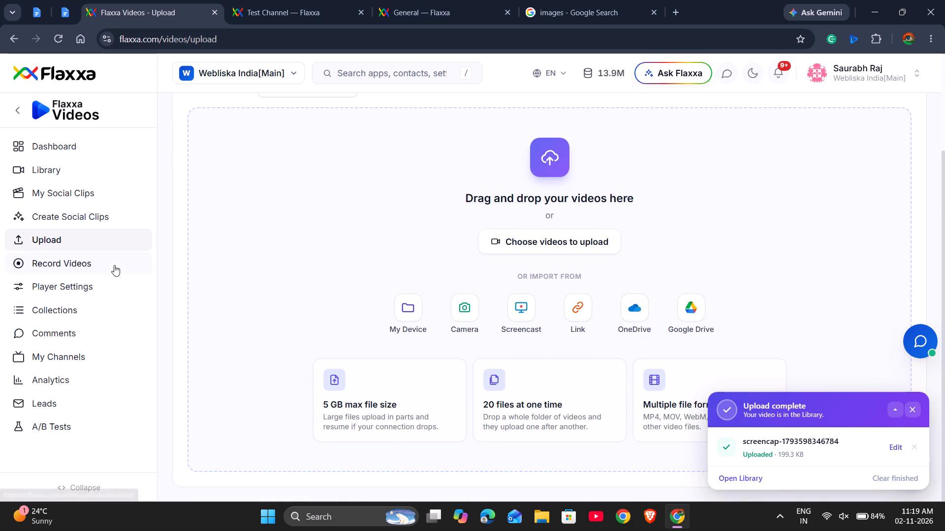
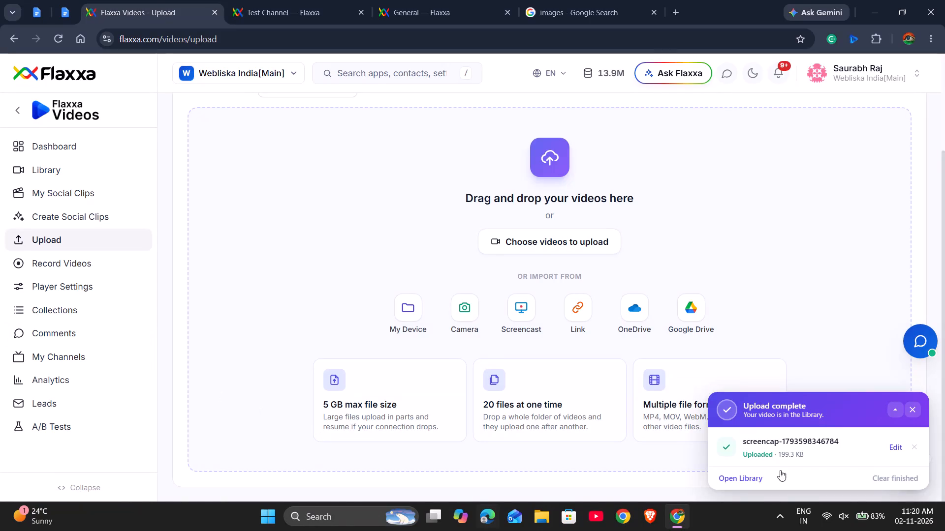
Play back the newly uploaded screencap video from the Library, pause it, and return to the Library's video list.
{"action": "left_click", "coordinate": [911, 407]}
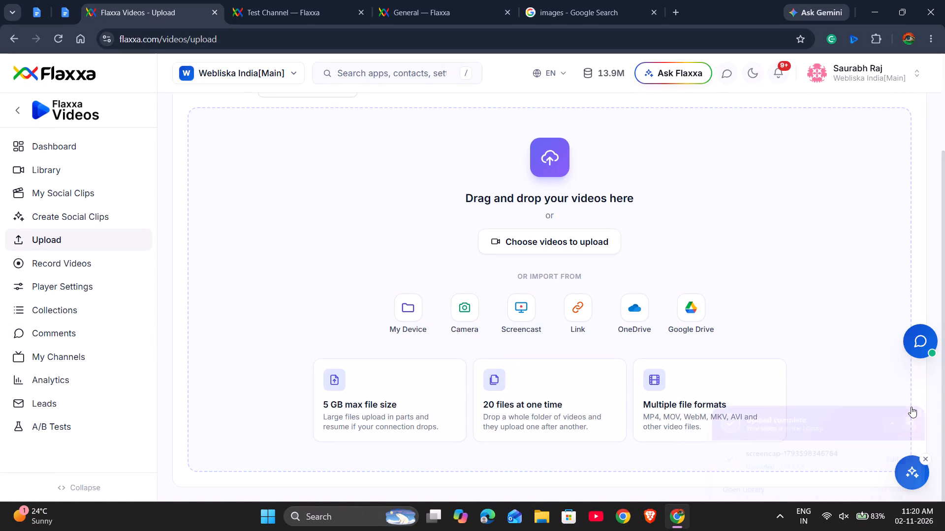
{"action": "left_click", "coordinate": [71, 180]}
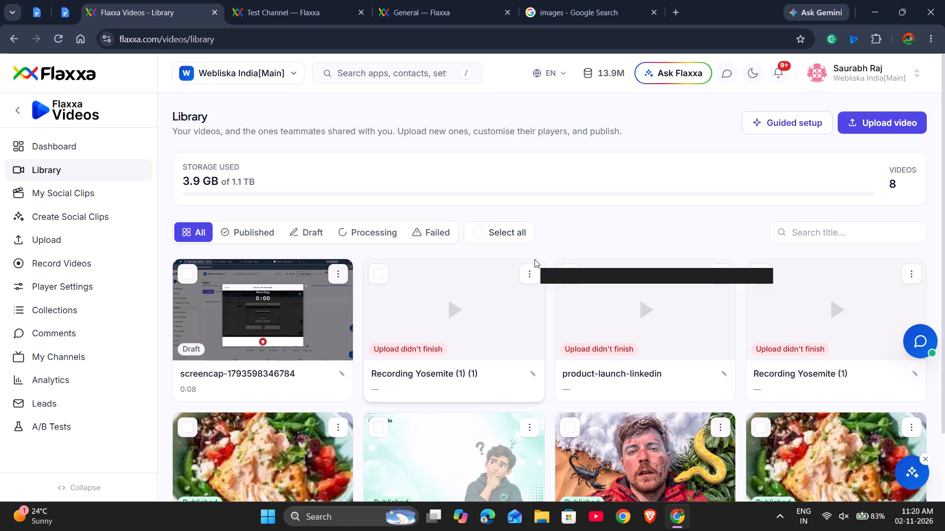
{"action": "left_click", "coordinate": [253, 310]}
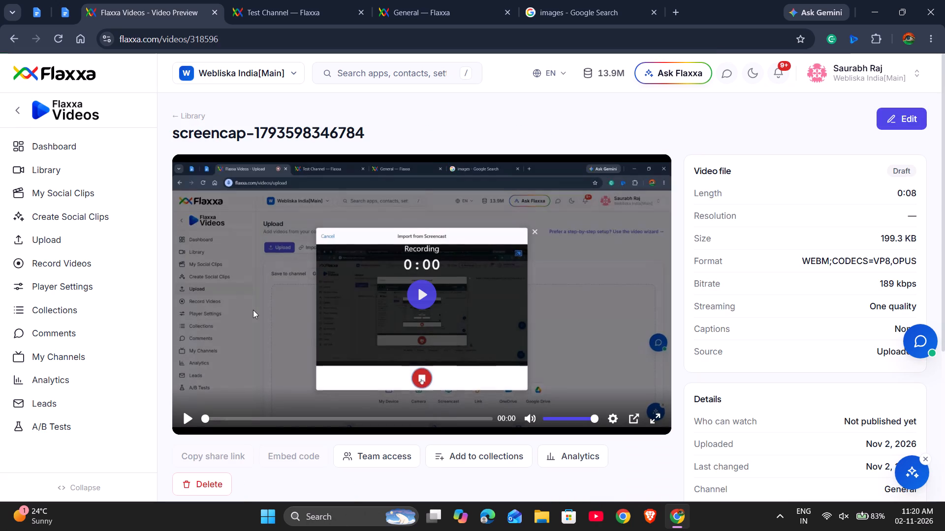
{"action": "left_click", "coordinate": [425, 294]}
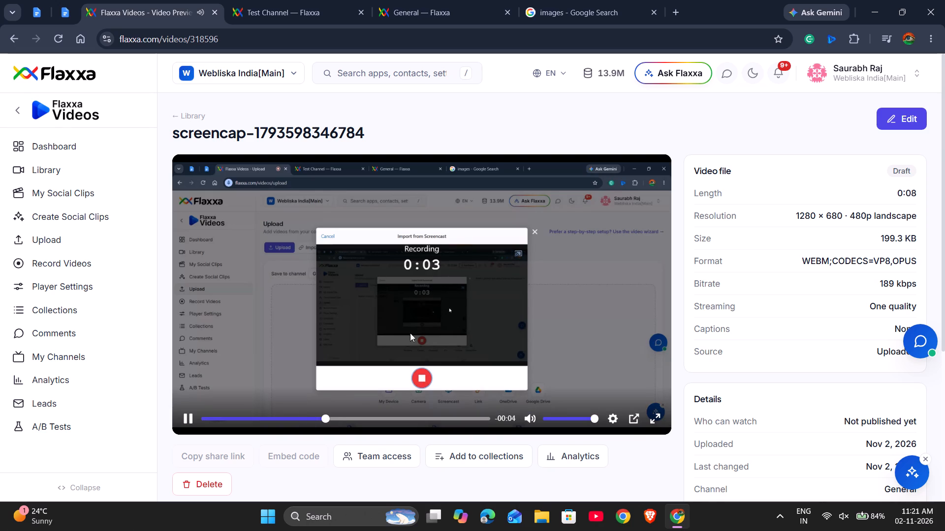
{"action": "left_click", "coordinate": [432, 300]}
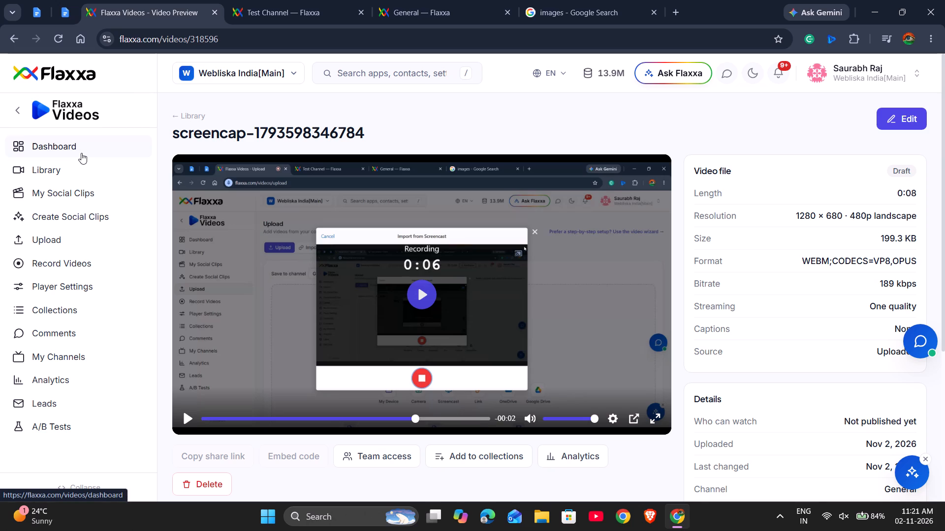
{"action": "left_click", "coordinate": [68, 172]}
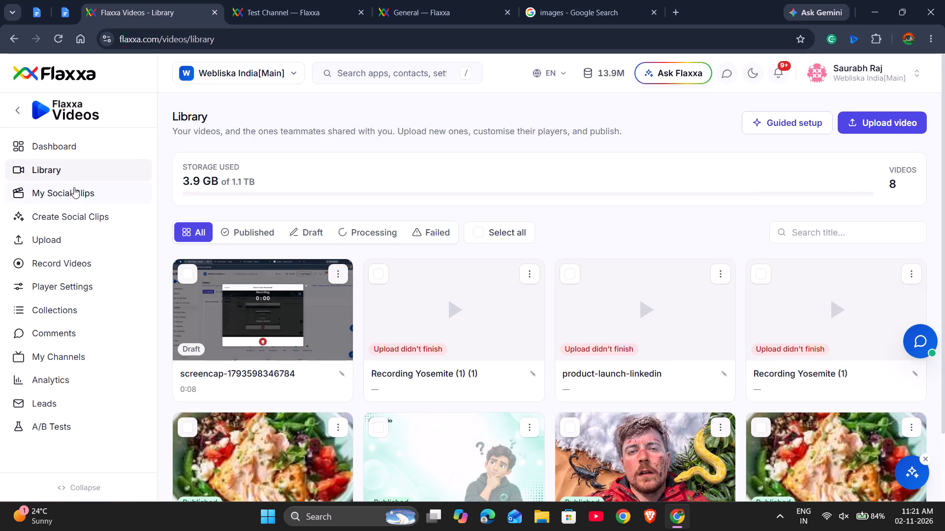
{"action": "scroll", "coordinate": [494, 348], "scroll_direction": "down", "scroll_amount": 1}
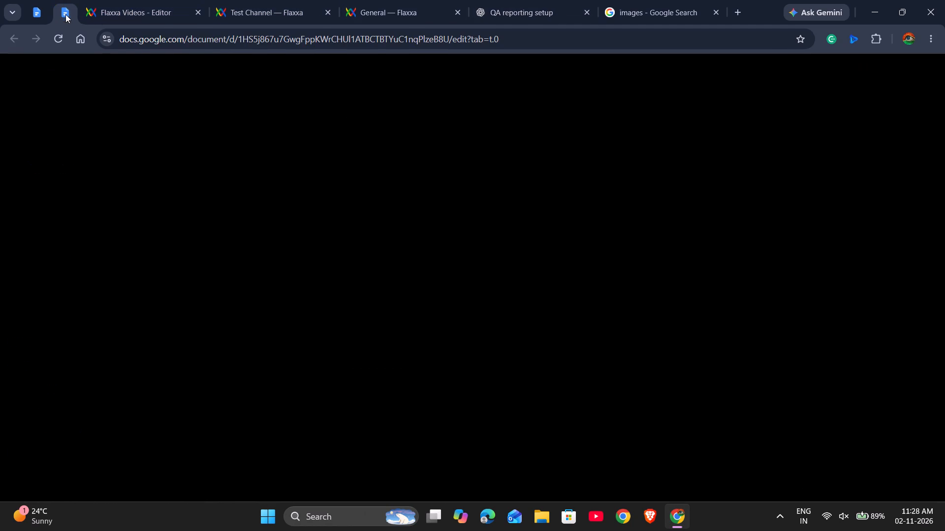
{"action": "scroll", "coordinate": [390, 412], "scroll_direction": "down", "scroll_amount": 14}
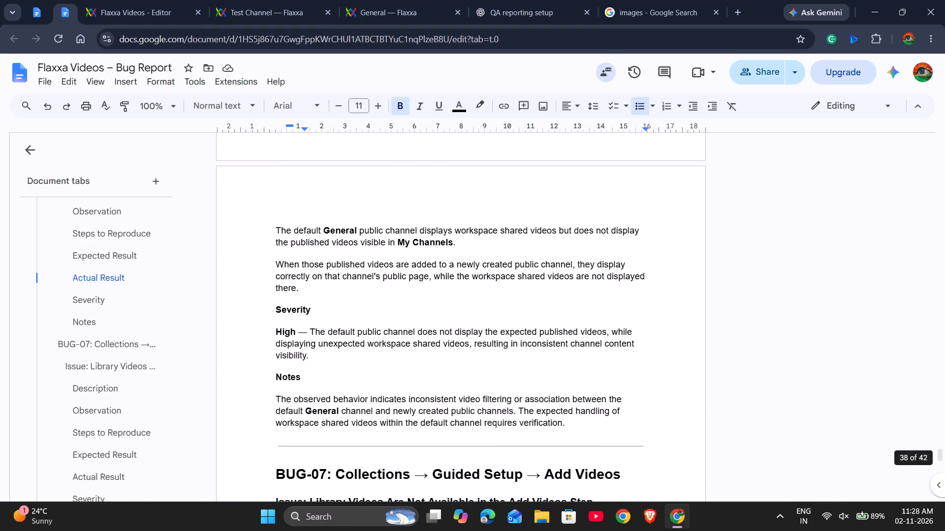
{"action": "scroll", "coordinate": [390, 412], "scroll_direction": "down", "scroll_amount": 20}
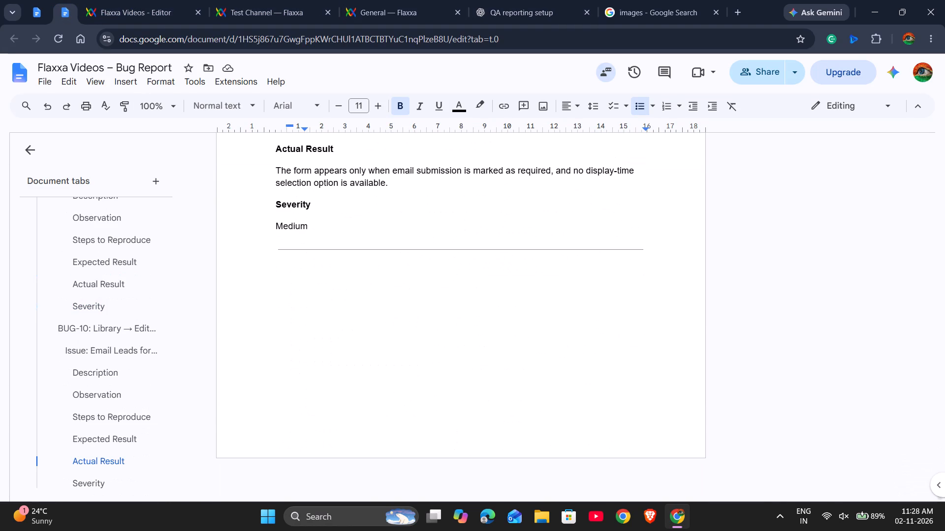
{"action": "left_click", "coordinate": [369, 336]}
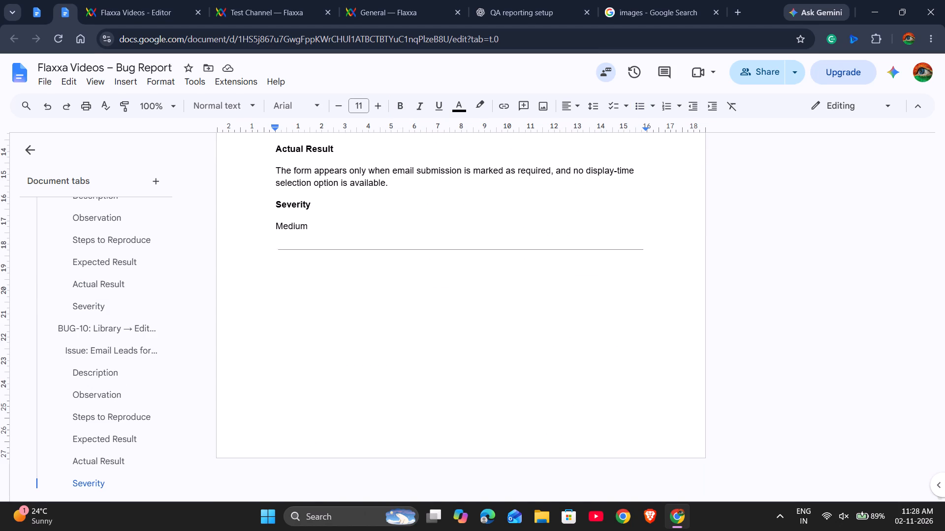
{"action": "left_click", "coordinate": [674, 256]}
{"action": "key", "text": "Return"}
{"action": "key", "text": "ctrl+v"}
Duplicate the divider line that follows BUG-10 so a second one sits directly above the BUG-XX heading.
{"action": "scroll", "coordinate": [523, 269], "scroll_direction": "up", "scroll_amount": 5}
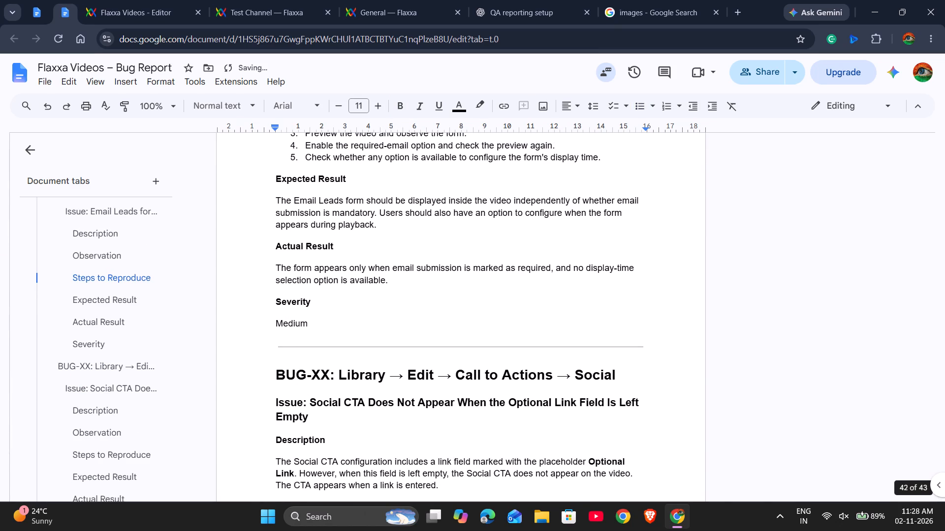
{"action": "double_click", "coordinate": [453, 346]}
{"action": "key", "text": "ctrl+c"}
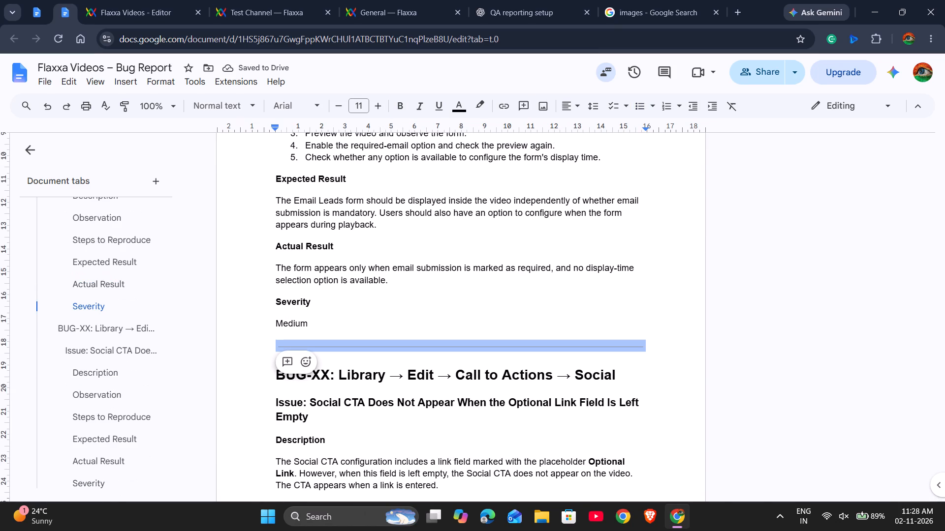
{"action": "left_click", "coordinate": [650, 348]}
{"action": "key", "text": "Return"}
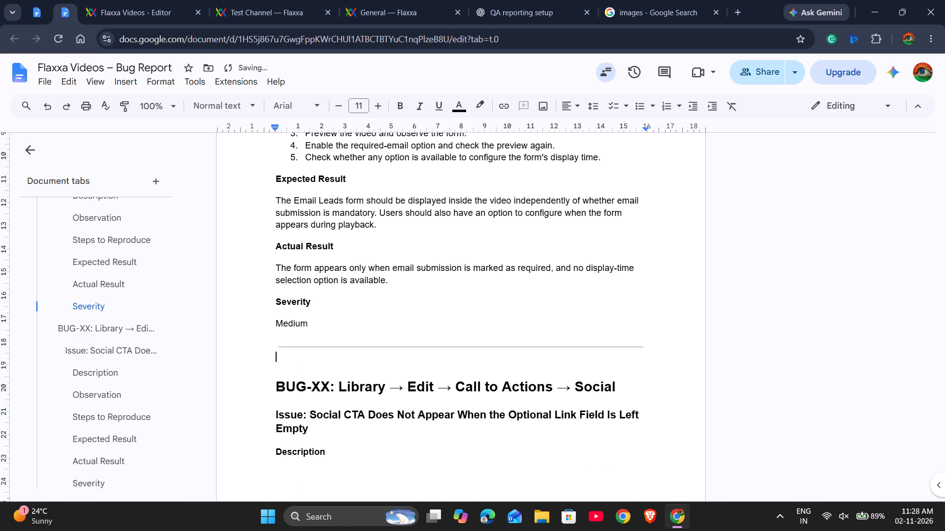
{"action": "key", "text": "ctrl+v"}
Add the line "Date: 2nd November, 2026" between the two dividers.
{"action": "key", "text": "Up"}
{"action": "key", "text": "Return"}
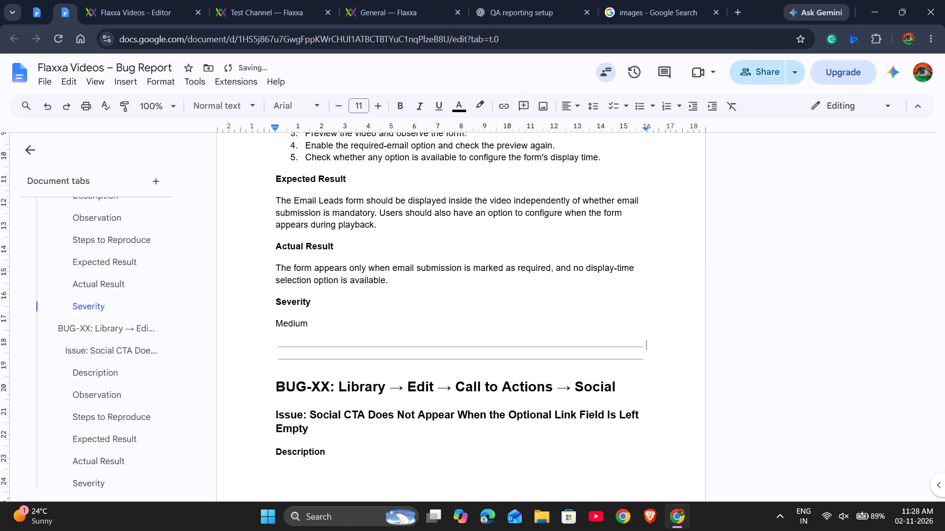
{"action": "type", "text": "Date"}
{"action": "key", "text": "shift+colon"}
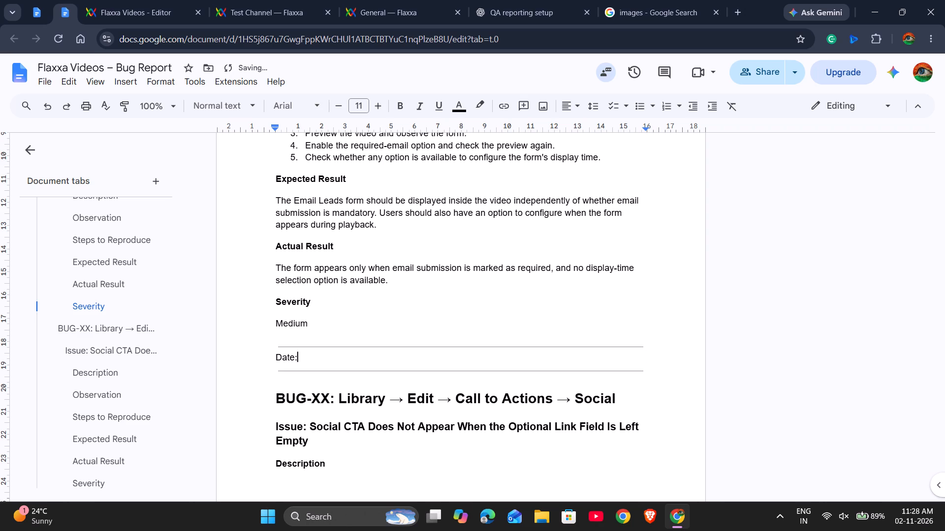
{"action": "key", "text": "space"}
{"action": "type", "text": "2nd"}
{"action": "key", "text": "space"}
{"action": "type", "text": "November, 2026"}
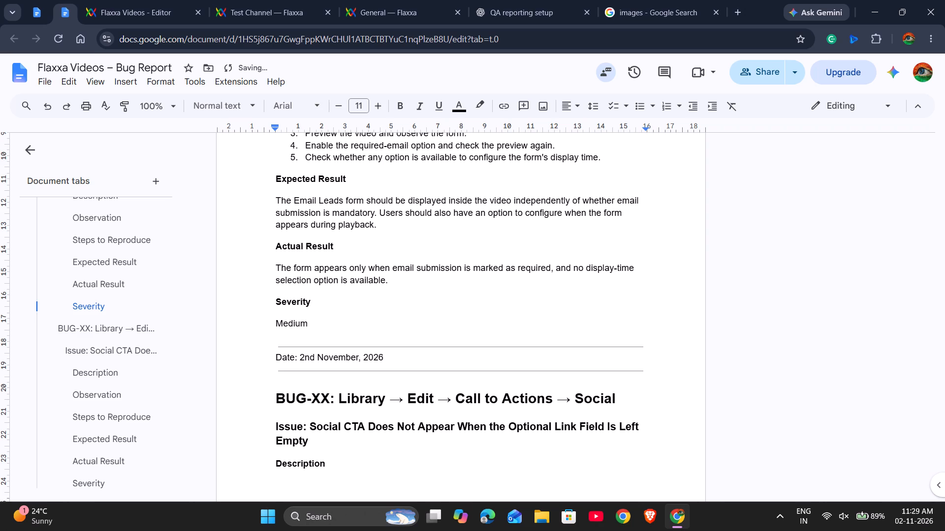
Apply the Heading 1 style to the new date line.
{"action": "triple_click", "coordinate": [280, 357]}
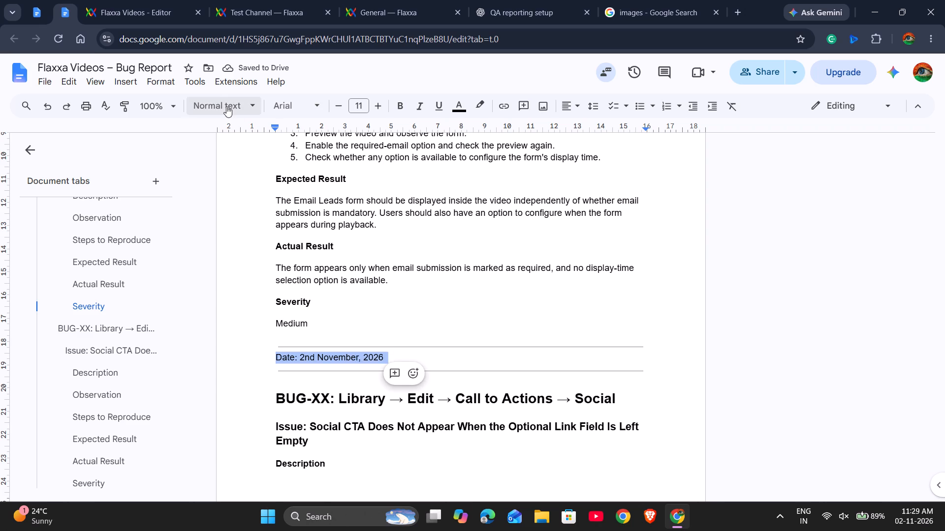
{"action": "left_click", "coordinate": [226, 106]}
{"action": "left_click", "coordinate": [250, 274]}
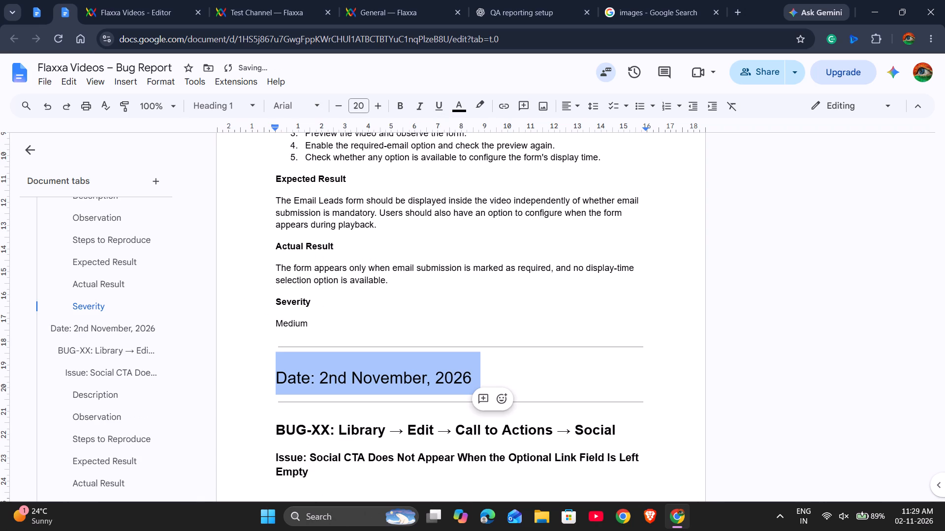
Insert three blank lines before the date heading to push it onto the next page.
{"action": "left_click", "coordinate": [556, 378]}
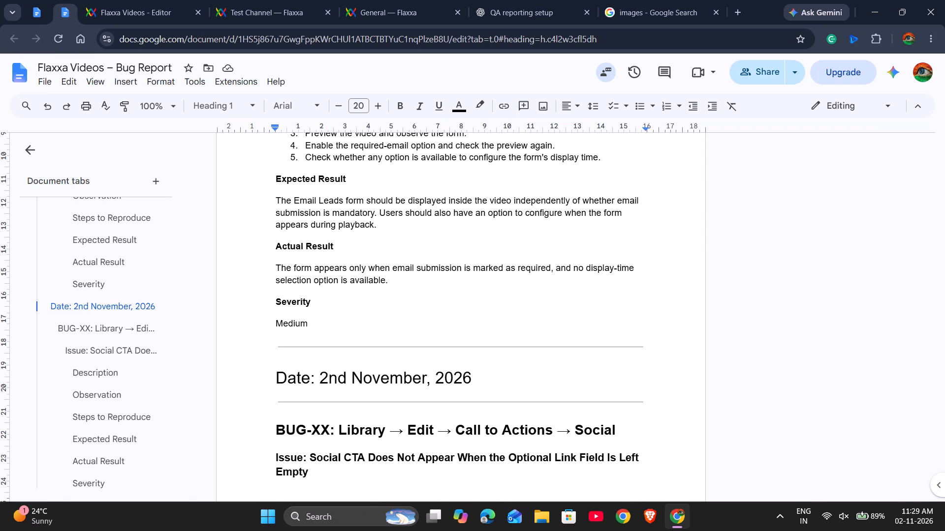
{"action": "key", "text": "Left"}
{"action": "key", "text": "Left"}
{"action": "key", "text": "Left"}
{"action": "key", "text": "Left"}
{"action": "key", "text": "Left"}
{"action": "key", "text": "Left"}
{"action": "key", "text": "Left"}
{"action": "key", "text": "Left"}
{"action": "key", "text": "Left"}
{"action": "key", "text": "Left"}
{"action": "key", "text": "Left"}
{"action": "key", "text": "Left"}
{"action": "key", "text": "Left"}
{"action": "key", "text": "Left"}
{"action": "key", "text": "Left"}
{"action": "key", "text": "Left"}
{"action": "key", "text": "Left"}
{"action": "key", "text": "Left"}
{"action": "key", "text": "Left"}
{"action": "key", "text": "Left"}
{"action": "key", "text": "Left"}
{"action": "key", "text": "Left"}
{"action": "key", "text": "Left"}
{"action": "key", "text": "Left"}
{"action": "key", "text": "Return"}
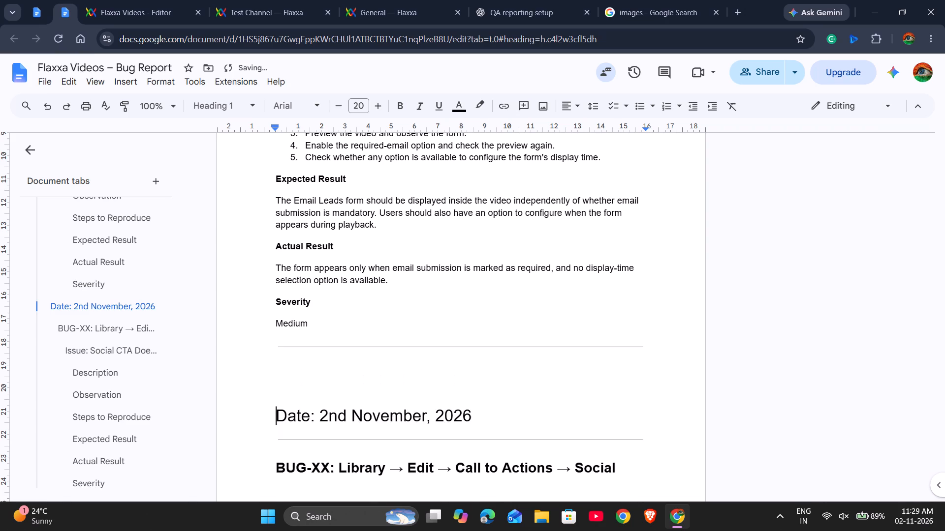
{"action": "key", "text": "Return"}
{"action": "key", "text": "Return"}
{"action": "scroll", "coordinate": [301, 354], "scroll_direction": "down", "scroll_amount": 1}
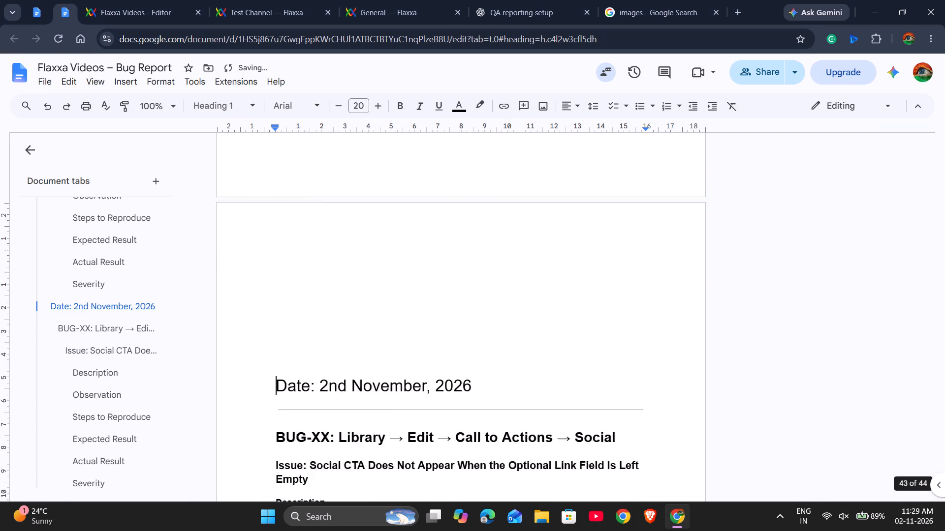
Delete the blank heading-style lines above the "Date: 2nd November, 2026" heading.
{"action": "scroll", "coordinate": [301, 354], "scroll_direction": "down", "scroll_amount": 1}
{"action": "left_click", "coordinate": [298, 319]}
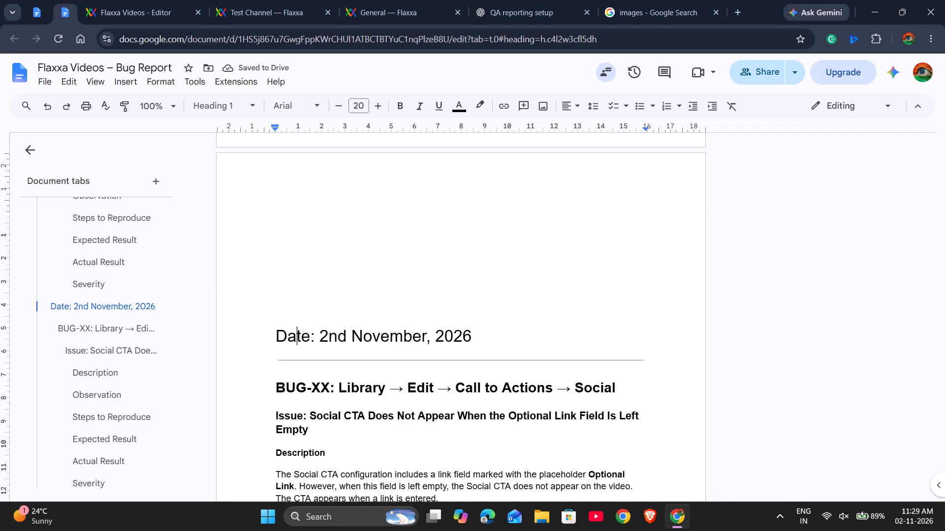
{"action": "left_click", "coordinate": [292, 278]}
{"action": "key", "text": "BackSpace"}
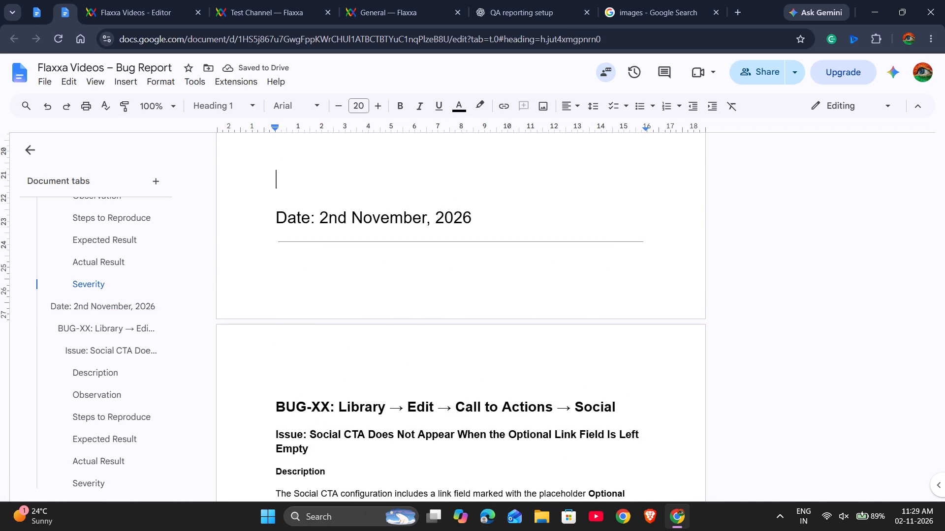
{"action": "key", "text": "Down"}
{"action": "key", "text": "Return"}
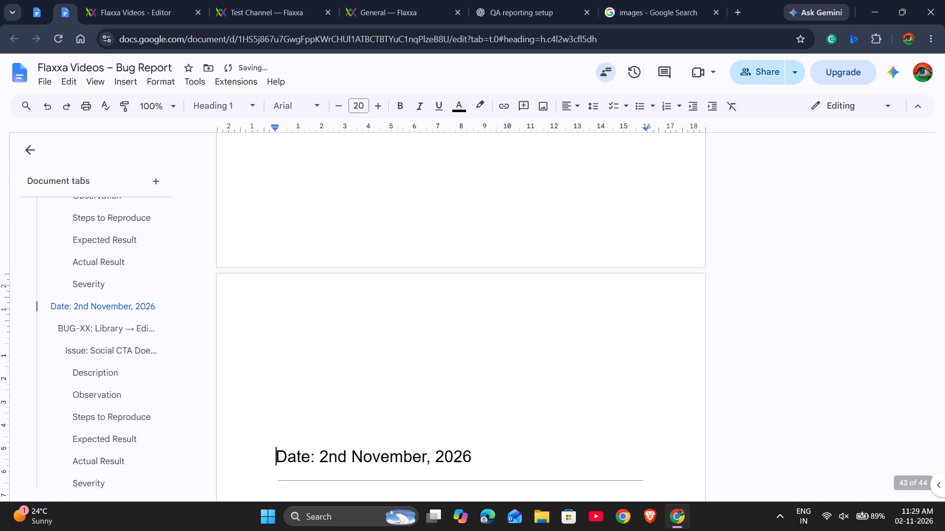
{"action": "left_click", "coordinate": [282, 347]}
{"action": "left_click_drag", "start_coordinate": [282, 347], "coordinate": [321, 395]}
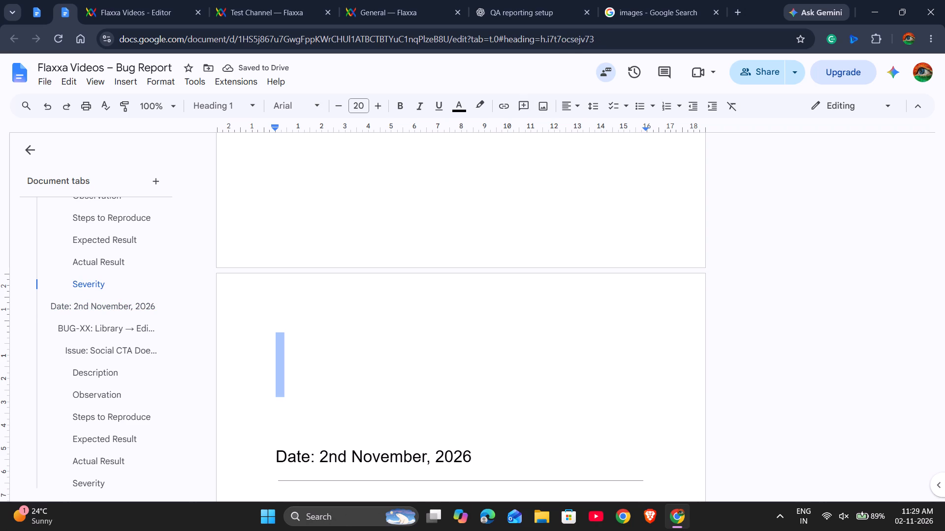
{"action": "left_click_drag", "start_coordinate": [321, 395], "coordinate": [327, 402]}
{"action": "key", "text": "BackSpace"}
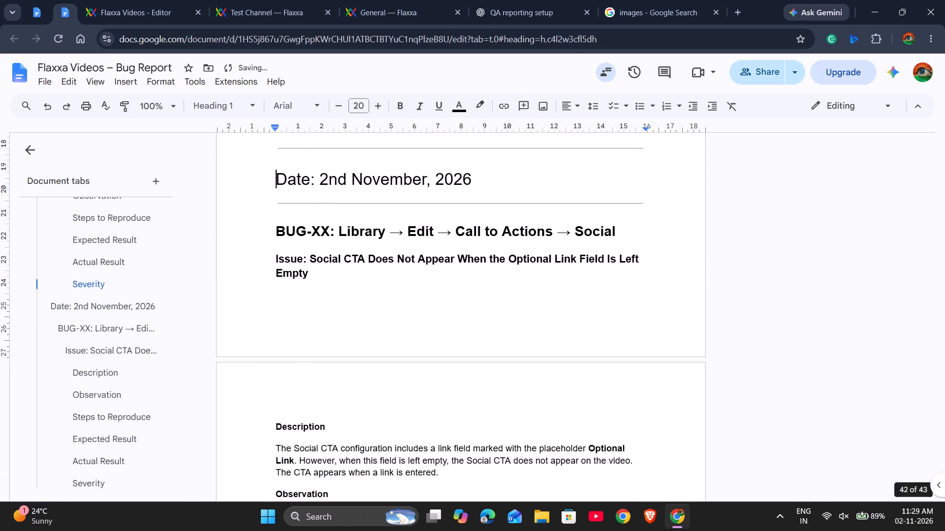
Insert blank normal-text lines after the divider that ends BUG-10 so the date heading starts on the next page.
{"action": "scroll", "coordinate": [327, 402], "scroll_direction": "up", "scroll_amount": 1}
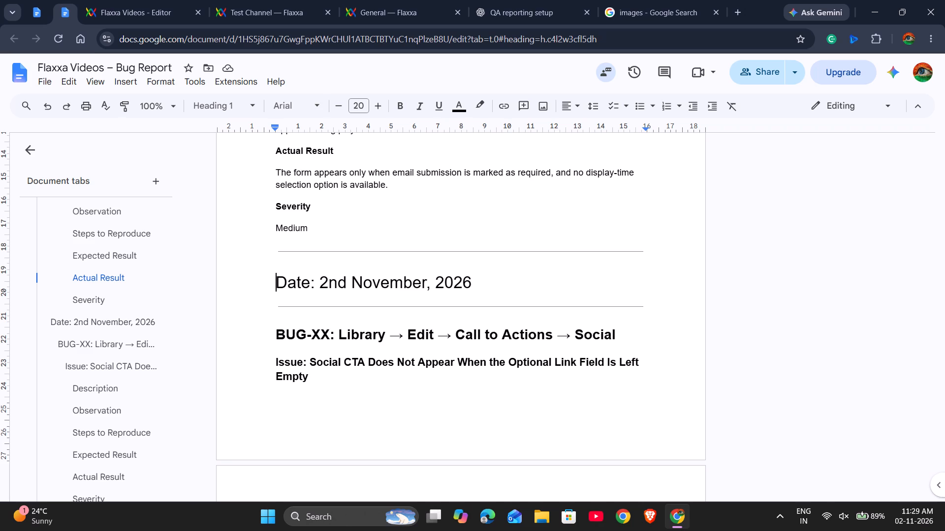
{"action": "left_click", "coordinate": [649, 252]}
{"action": "key", "text": "Return"}
{"action": "key", "text": "Return"}
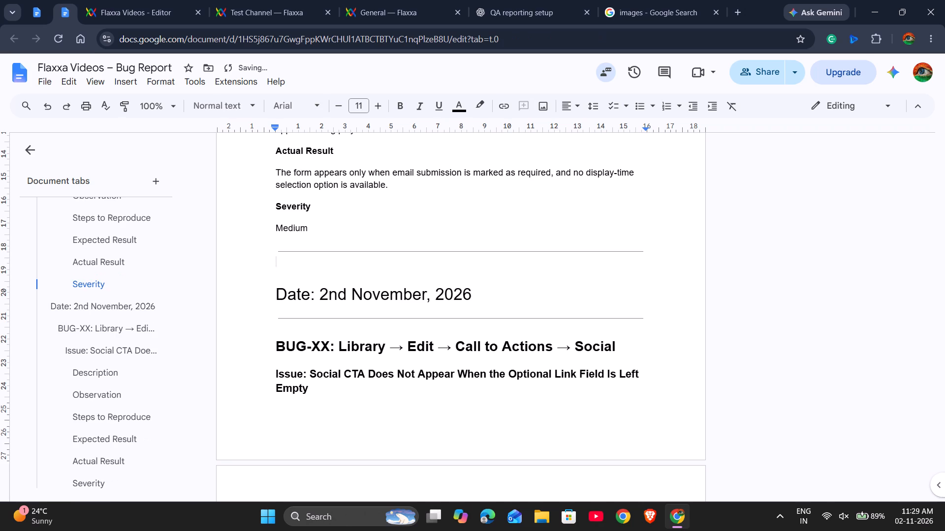
{"action": "key", "text": "Return"}
{"action": "key", "text": "Return"}
{"action": "key", "text": "Return"}
{"action": "key", "text": "Return"}
{"action": "key", "text": "Return"}
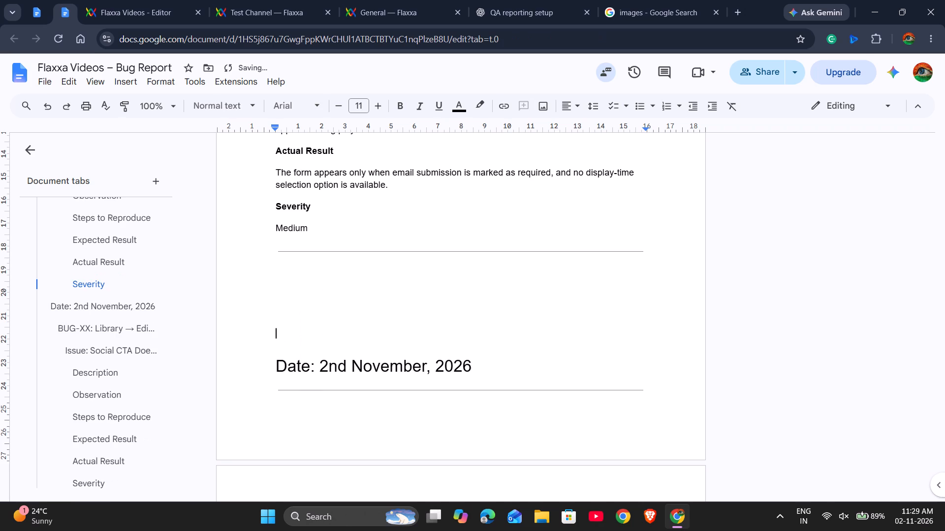
{"action": "key", "text": "Return"}
{"action": "scroll", "coordinate": [649, 252], "scroll_direction": "down", "scroll_amount": 3}
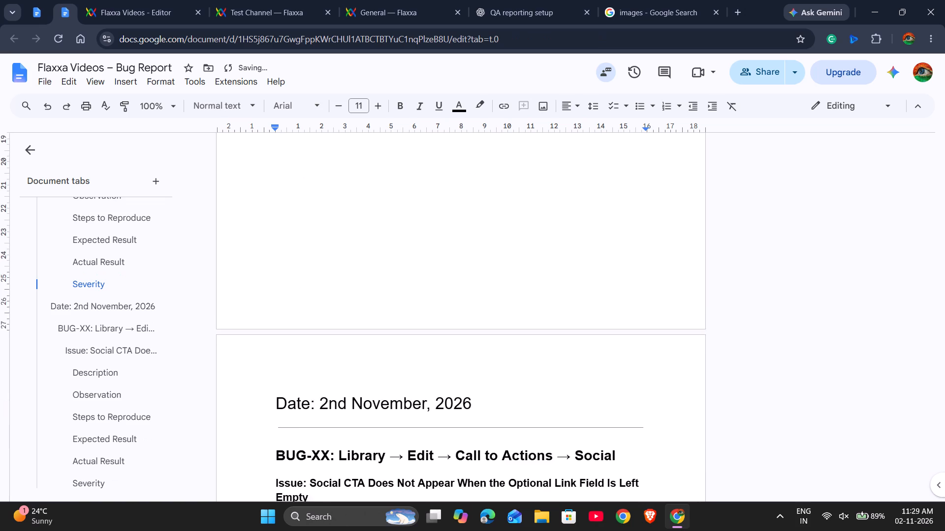
Renumber the BUG-XX heading under the new date as BUG-01.
{"action": "scroll", "coordinate": [649, 252], "scroll_direction": "down", "scroll_amount": 3}
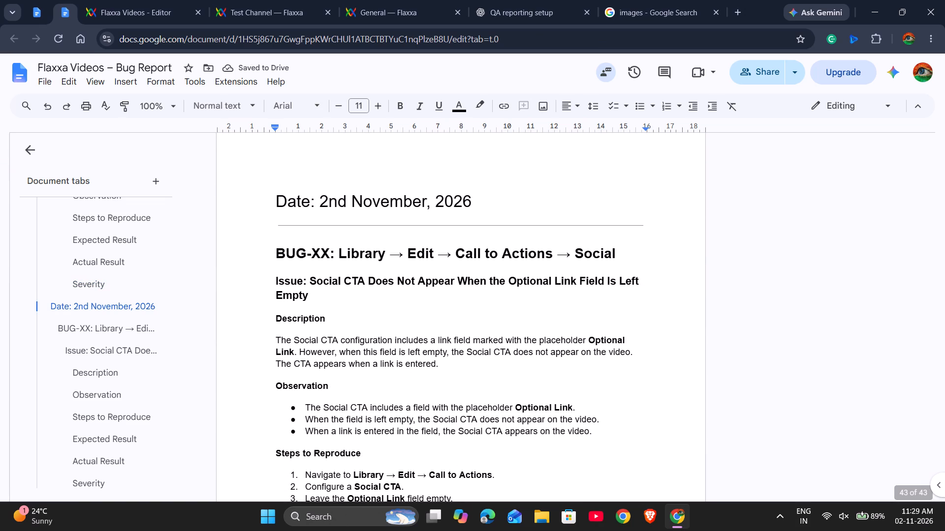
{"action": "left_click", "coordinate": [328, 252]}
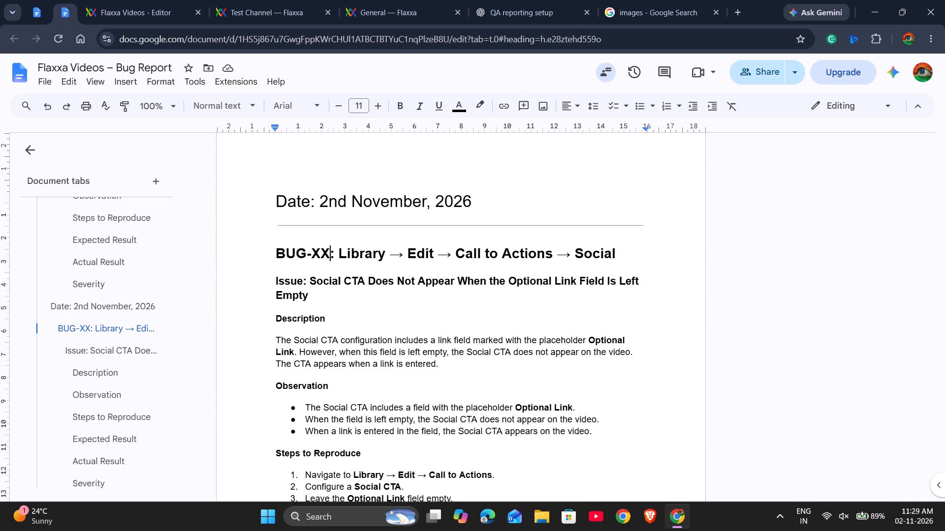
{"action": "key", "text": "BackSpace"}
{"action": "key", "text": "BackSpace"}
{"action": "type", "text": "01"}
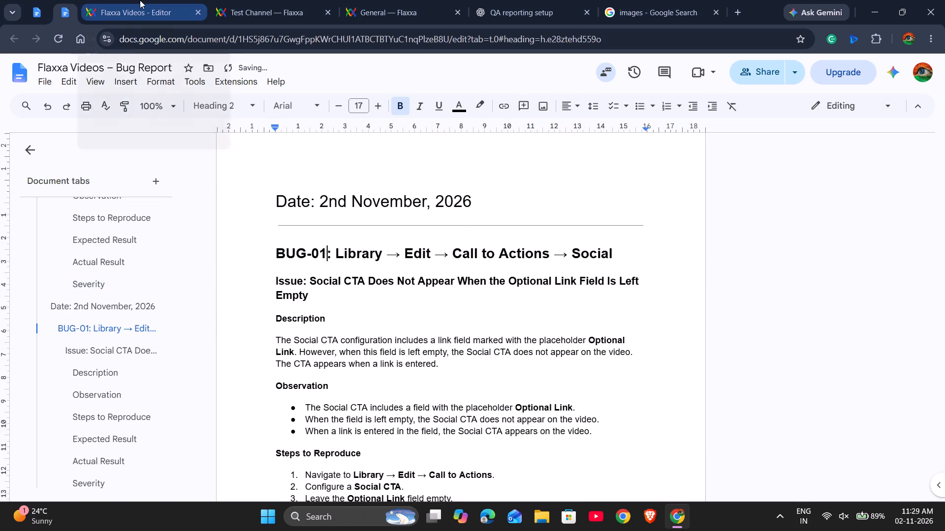
Review the end of the previous section around BUG-10 and the layout of the new dated section.
{"action": "scroll", "coordinate": [453, 320], "scroll_direction": "up", "scroll_amount": 4}
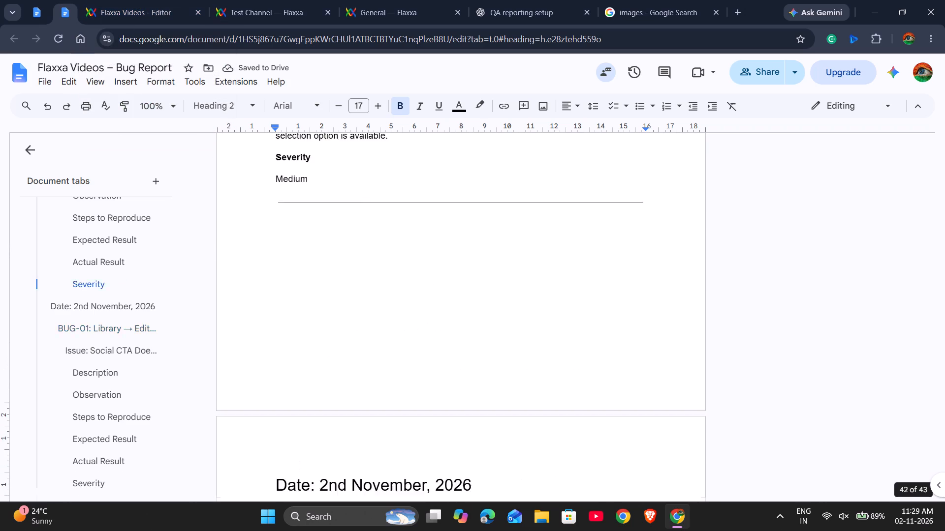
{"action": "scroll", "coordinate": [453, 320], "scroll_direction": "up", "scroll_amount": 6}
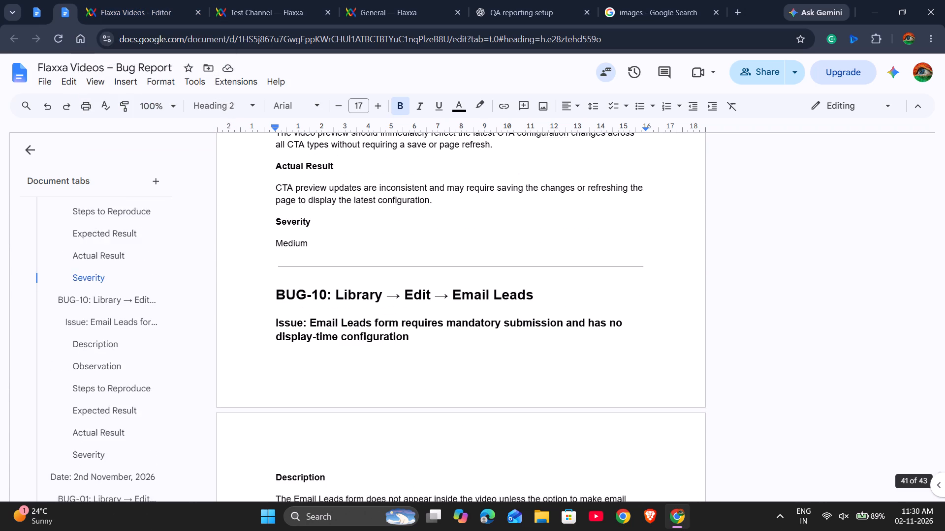
{"action": "scroll", "coordinate": [453, 320], "scroll_direction": "up", "scroll_amount": 1}
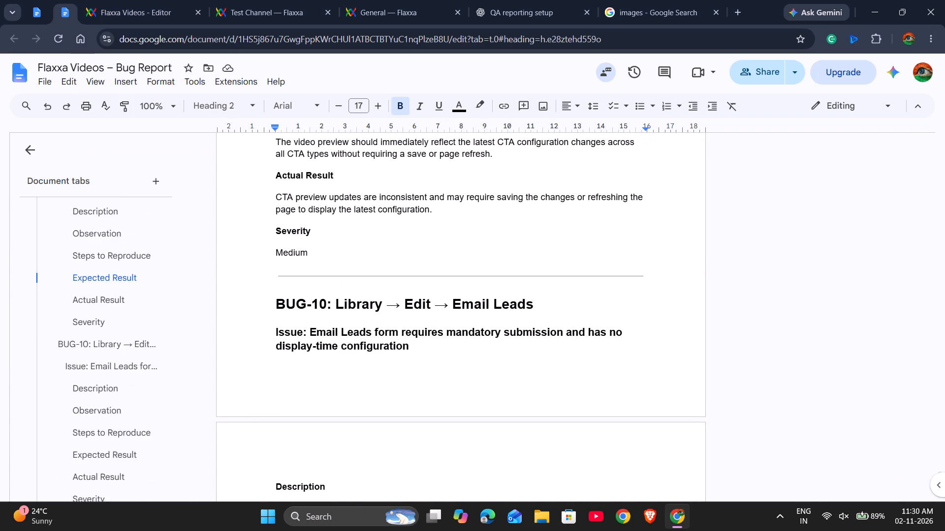
{"action": "scroll", "coordinate": [407, 279], "scroll_direction": "down", "scroll_amount": 9}
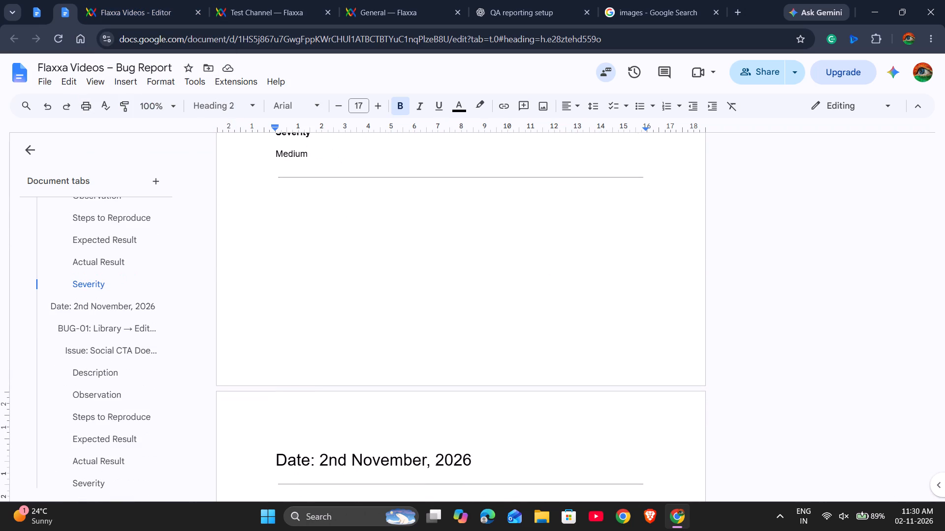
{"action": "scroll", "coordinate": [407, 279], "scroll_direction": "down", "scroll_amount": 2}
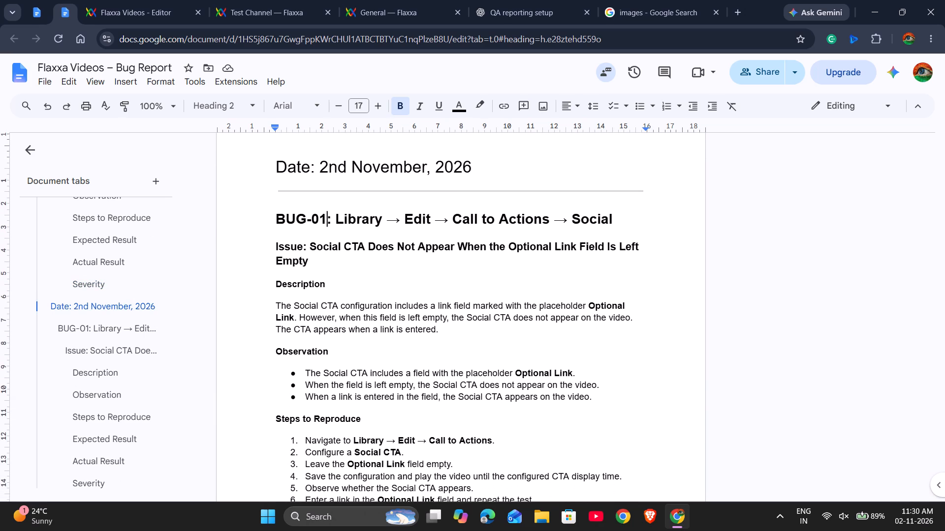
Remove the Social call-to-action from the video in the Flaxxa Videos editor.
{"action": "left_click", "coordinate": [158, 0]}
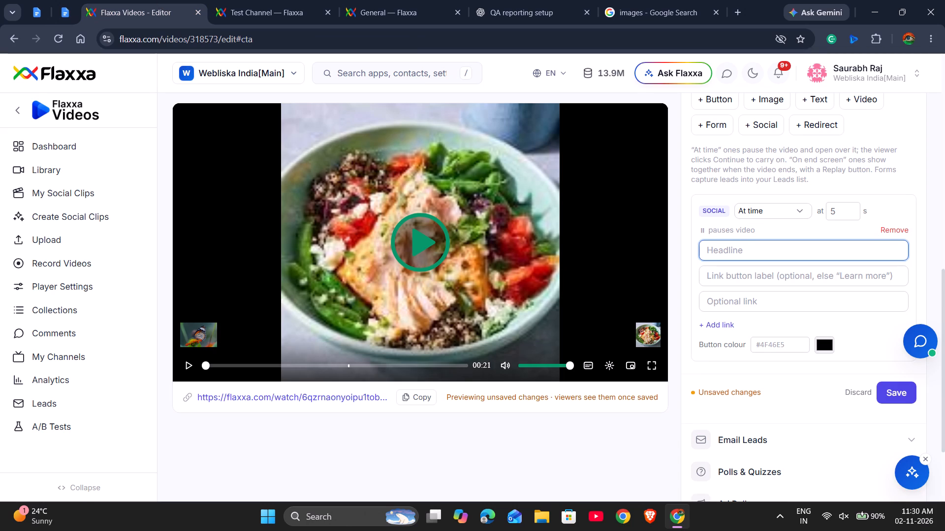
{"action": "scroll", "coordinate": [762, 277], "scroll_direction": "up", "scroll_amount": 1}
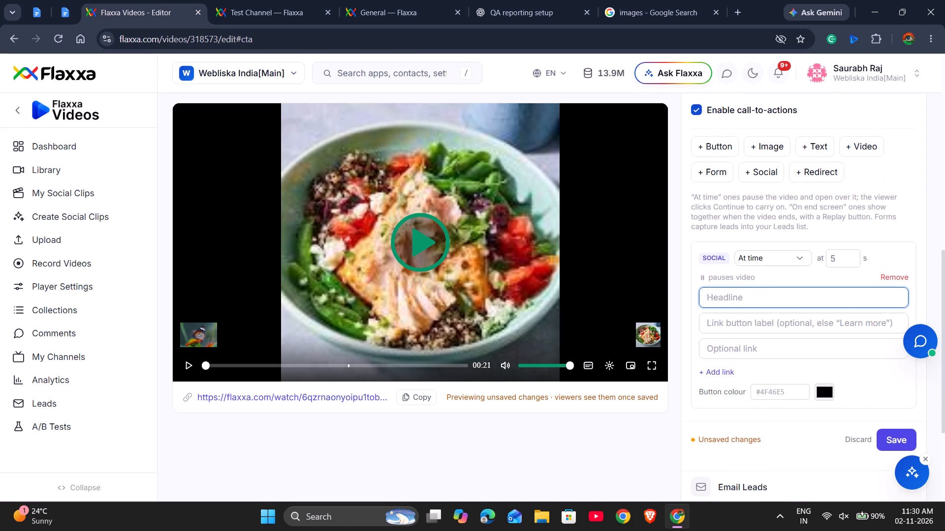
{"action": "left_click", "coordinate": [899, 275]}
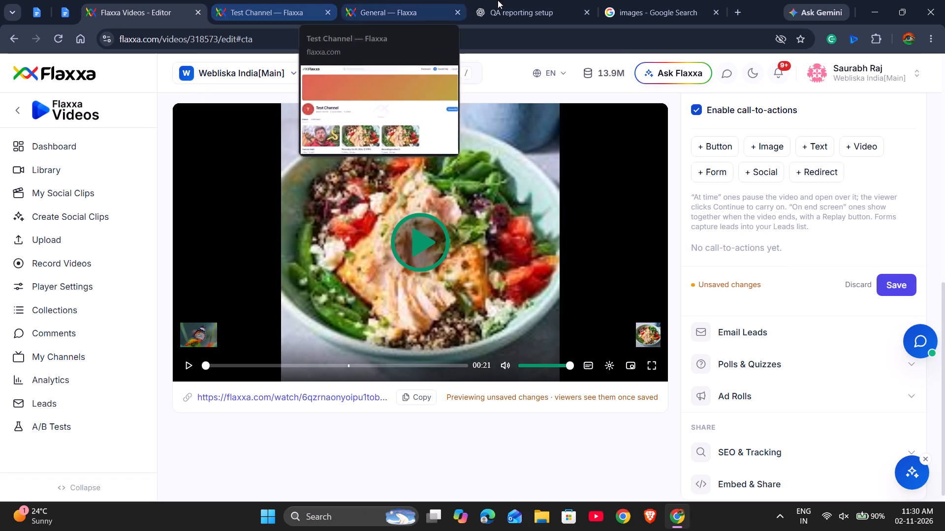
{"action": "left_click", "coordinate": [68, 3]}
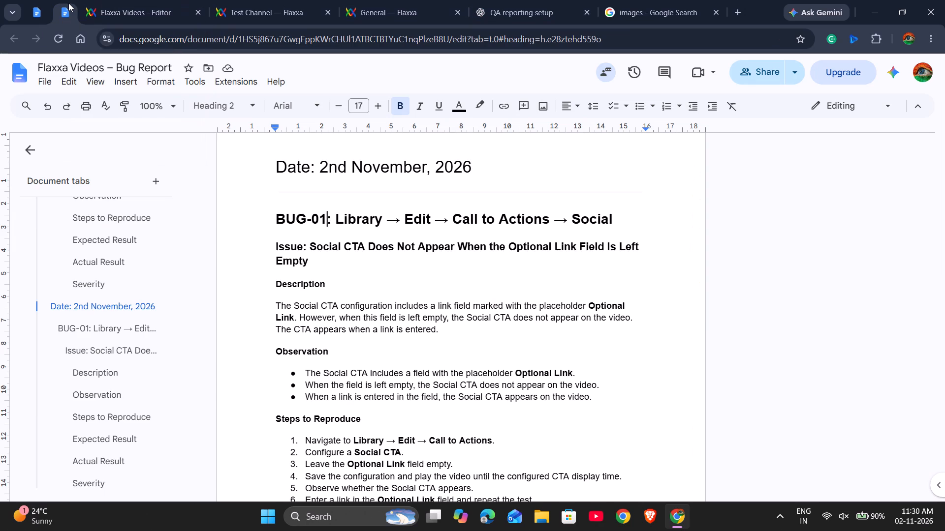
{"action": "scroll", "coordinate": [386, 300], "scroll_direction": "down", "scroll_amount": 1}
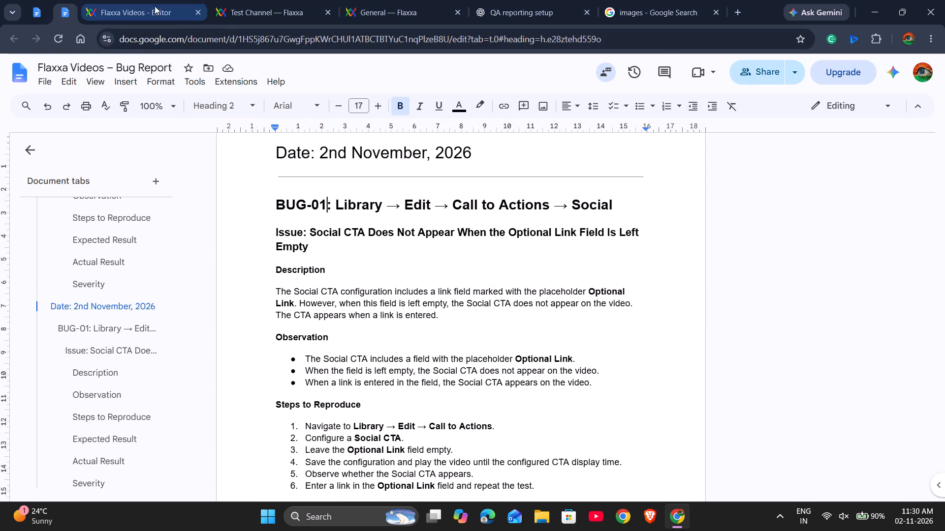
{"action": "left_click", "coordinate": [135, 1]}
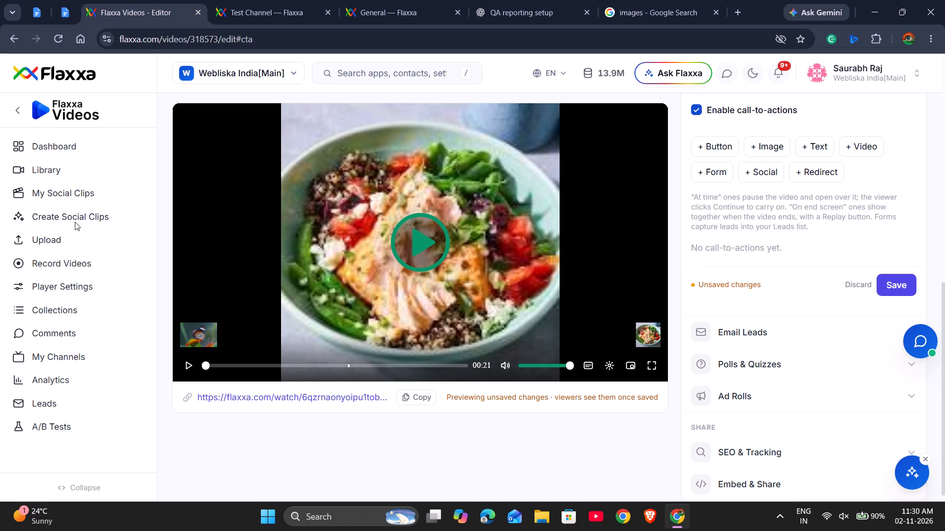
{"action": "left_click", "coordinate": [72, 172]}
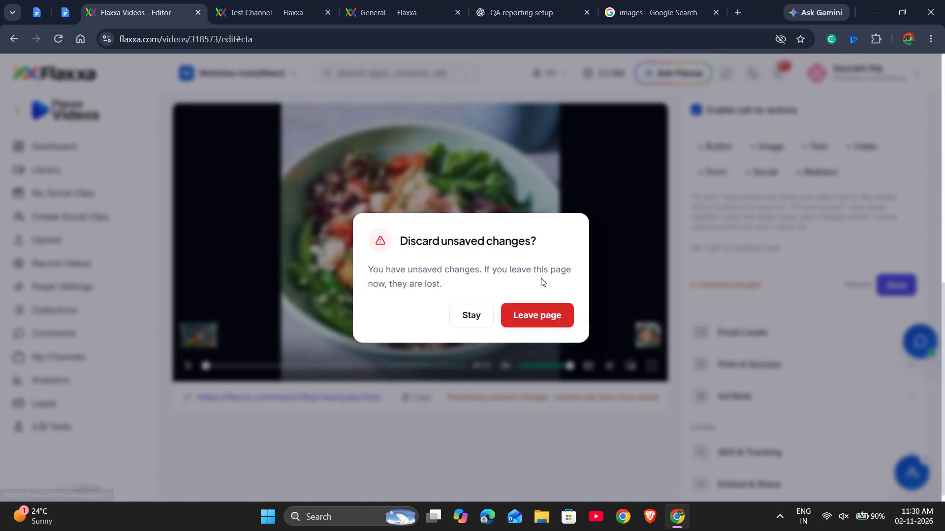
{"action": "left_click", "coordinate": [536, 315]}
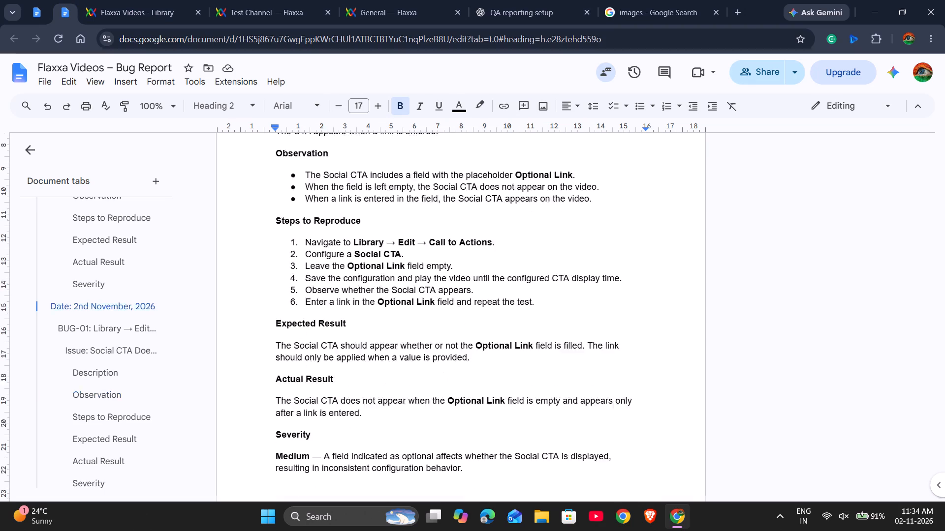
{"action": "scroll", "coordinate": [385, 323], "scroll_direction": "down", "scroll_amount": 3}
{"action": "left_click", "coordinate": [341, 356]}
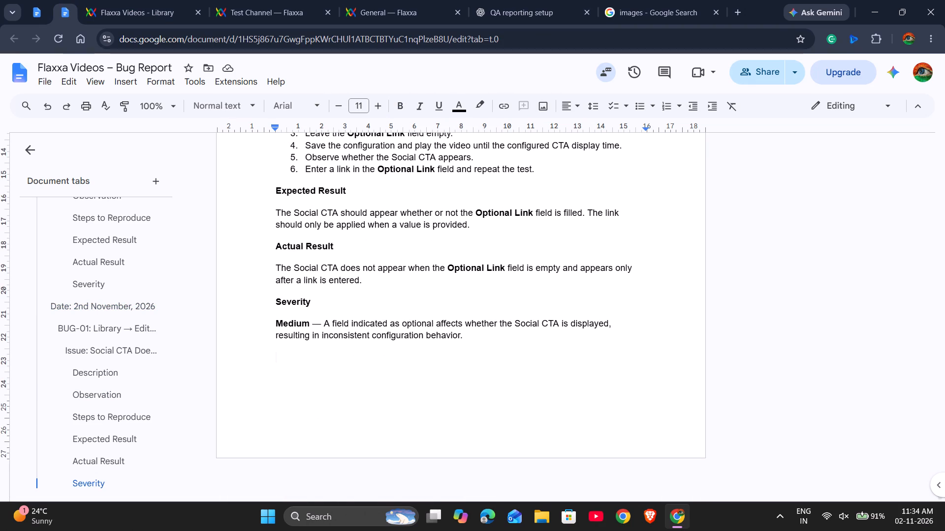
{"action": "key", "text": "ctrl+v"}
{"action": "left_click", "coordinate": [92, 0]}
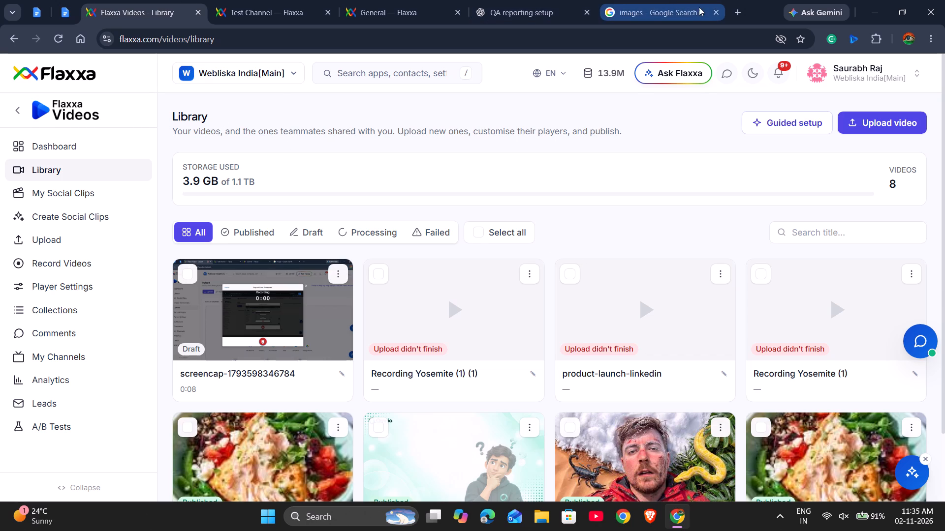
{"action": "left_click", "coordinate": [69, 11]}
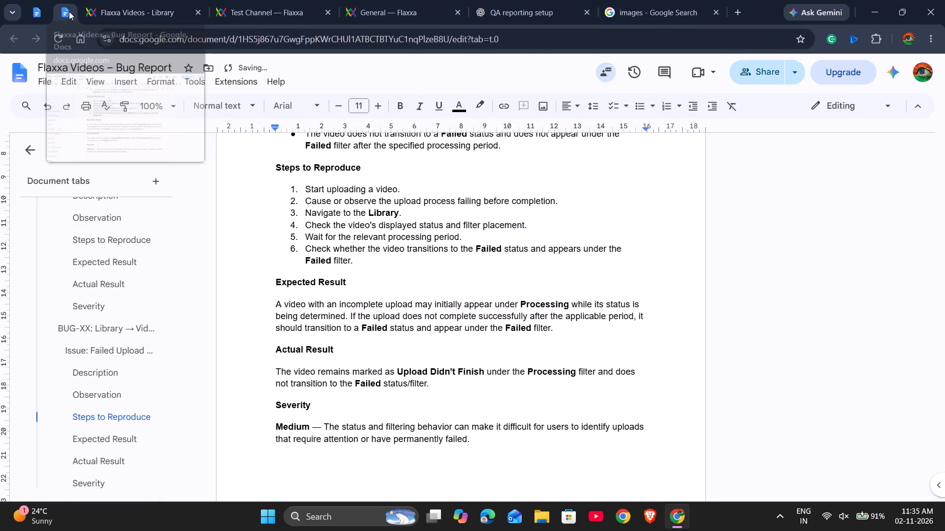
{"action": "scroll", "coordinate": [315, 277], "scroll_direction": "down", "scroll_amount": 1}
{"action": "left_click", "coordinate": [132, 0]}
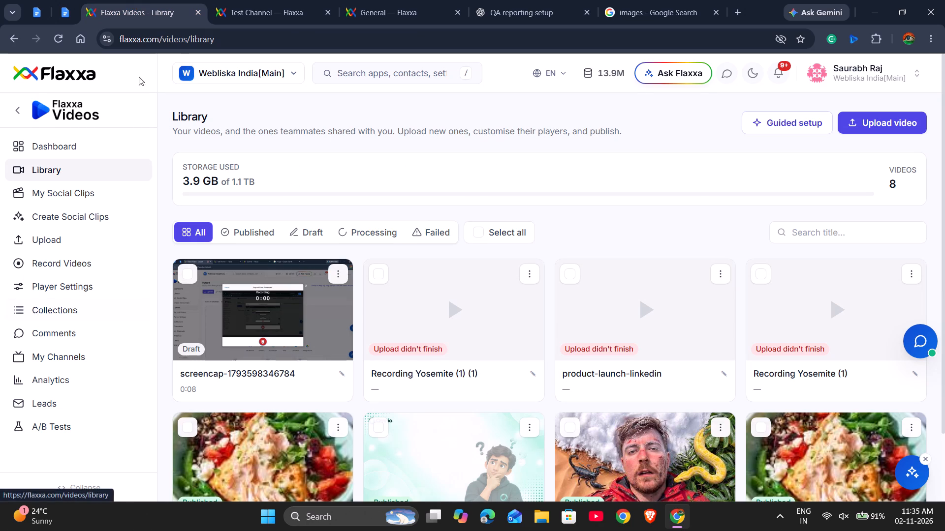
Look back through the earlier dated entries in the Google Docs bug report, from the newest bug up to SUGGESTION-04 on Google Drive import.
{"action": "left_click", "coordinate": [62, 11]}
{"action": "scroll", "coordinate": [461, 289], "scroll_direction": "up", "scroll_amount": 3}
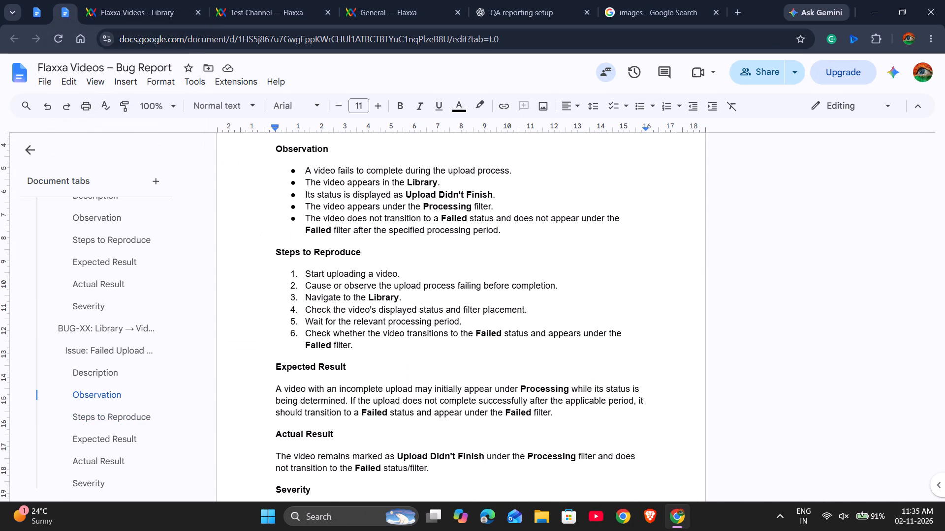
{"action": "scroll", "coordinate": [461, 289], "scroll_direction": "up", "scroll_amount": 9}
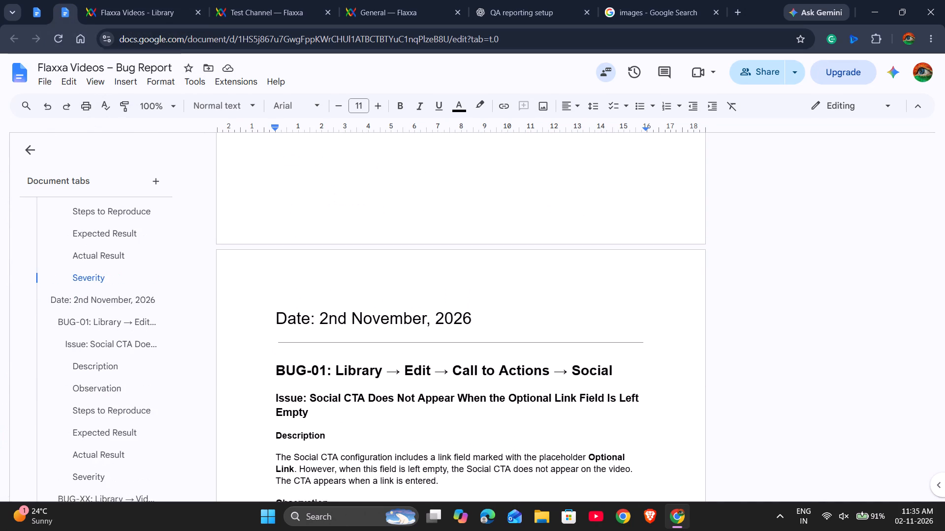
{"action": "scroll", "coordinate": [461, 289], "scroll_direction": "up", "scroll_amount": 8}
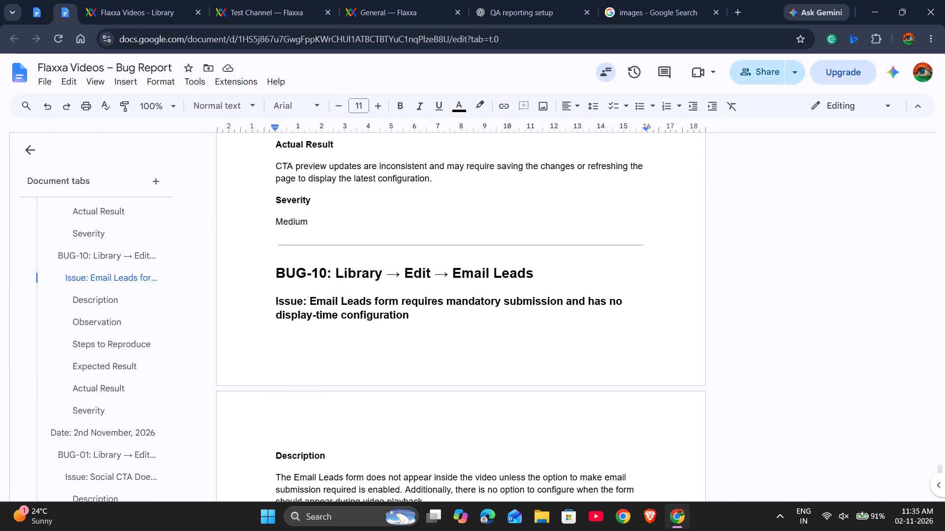
{"action": "scroll", "coordinate": [461, 289], "scroll_direction": "up", "scroll_amount": 5}
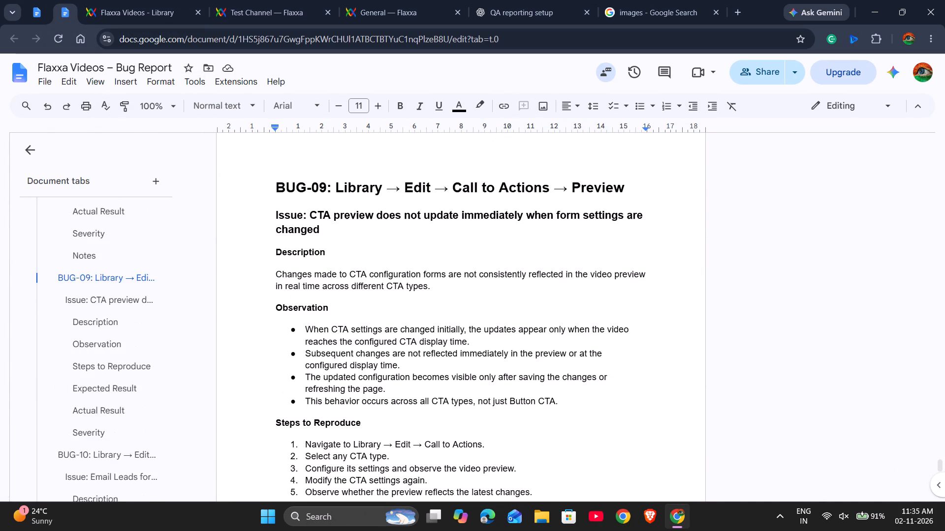
{"action": "scroll", "coordinate": [461, 289], "scroll_direction": "up", "scroll_amount": 1}
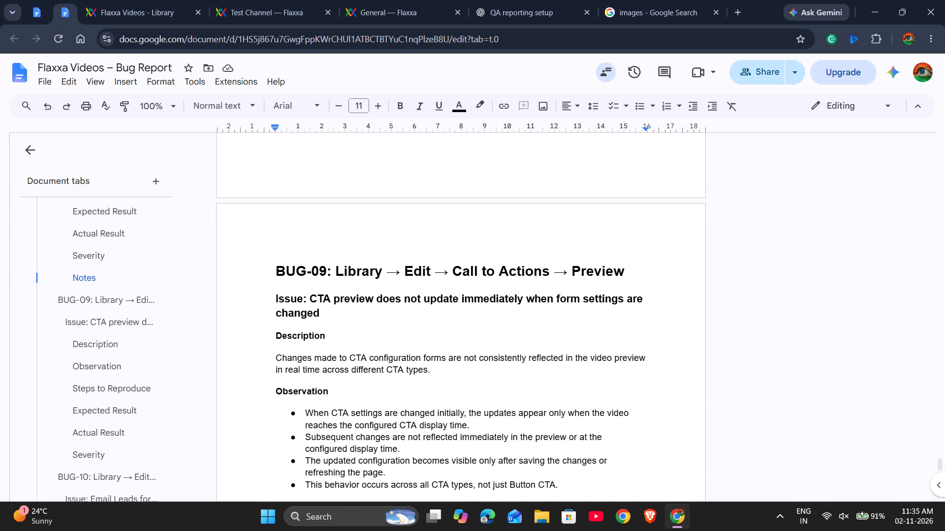
{"action": "scroll", "coordinate": [461, 289], "scroll_direction": "up", "scroll_amount": 6}
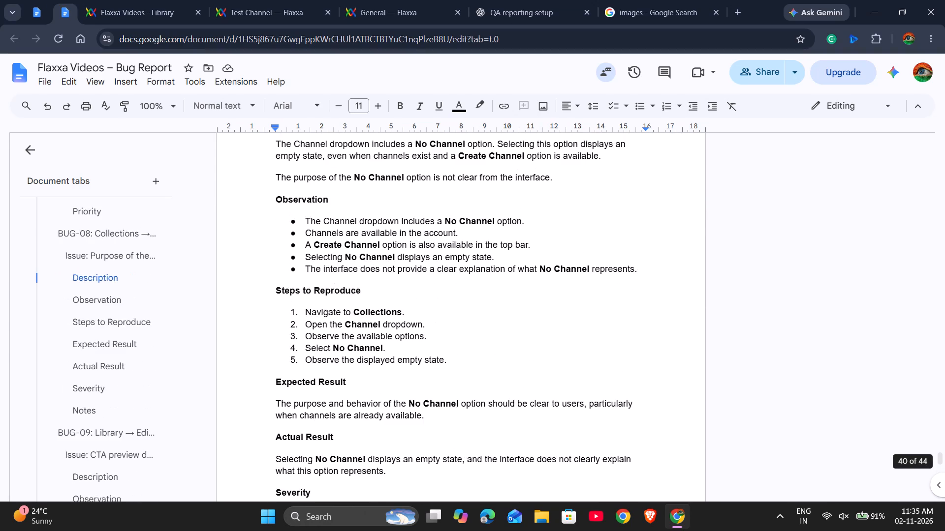
{"action": "scroll", "coordinate": [461, 289], "scroll_direction": "up", "scroll_amount": 2}
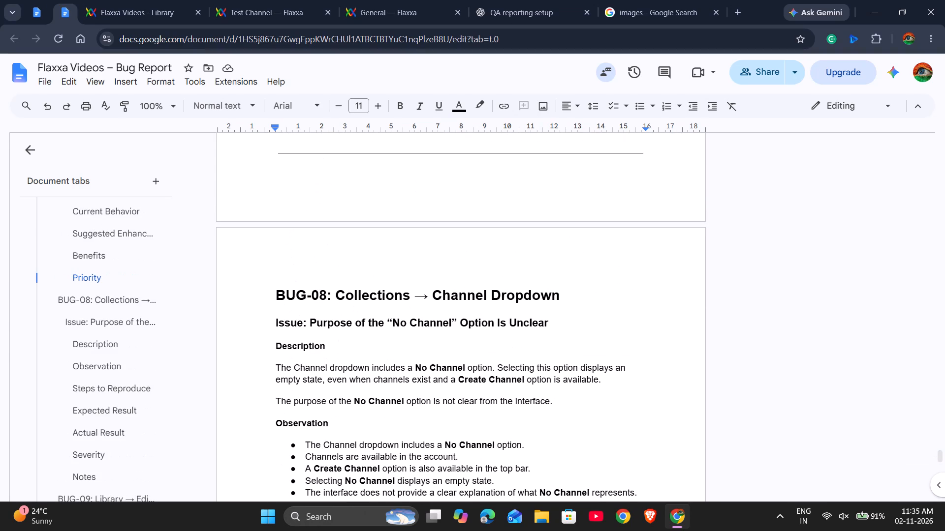
{"action": "scroll", "coordinate": [461, 289], "scroll_direction": "up", "scroll_amount": 4}
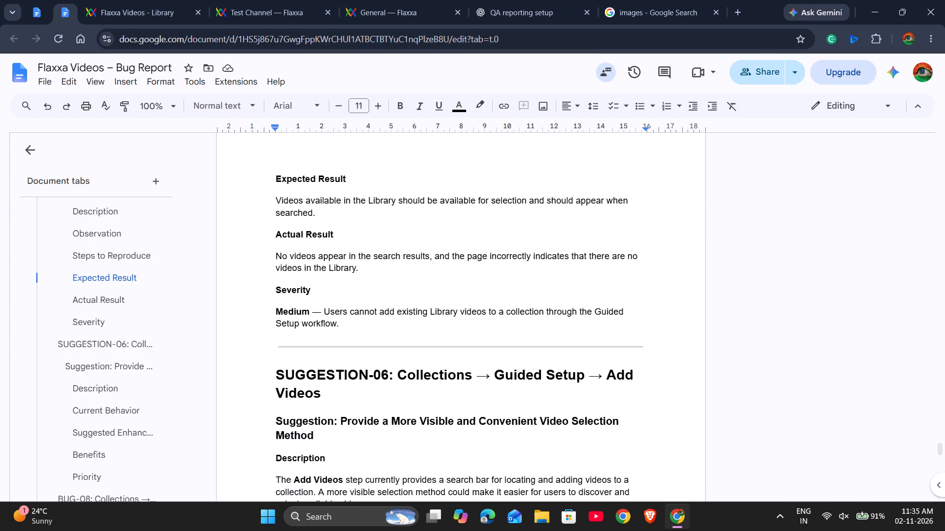
{"action": "scroll", "coordinate": [461, 289], "scroll_direction": "up", "scroll_amount": 5}
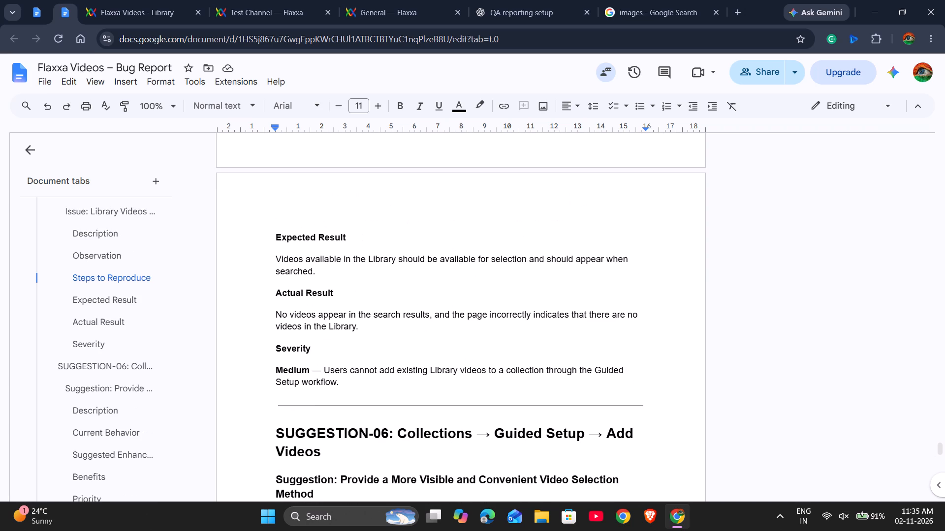
{"action": "scroll", "coordinate": [461, 289], "scroll_direction": "up", "scroll_amount": 9}
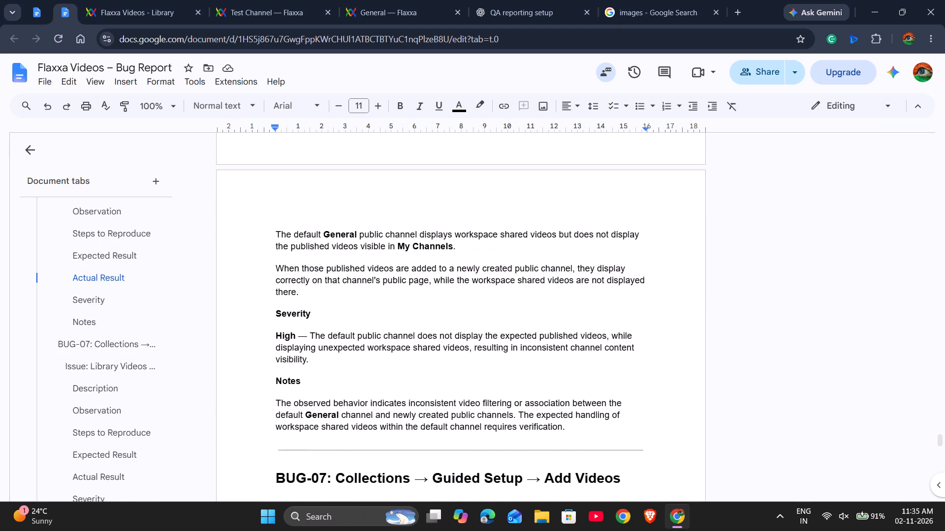
{"action": "scroll", "coordinate": [461, 289], "scroll_direction": "up", "scroll_amount": 8}
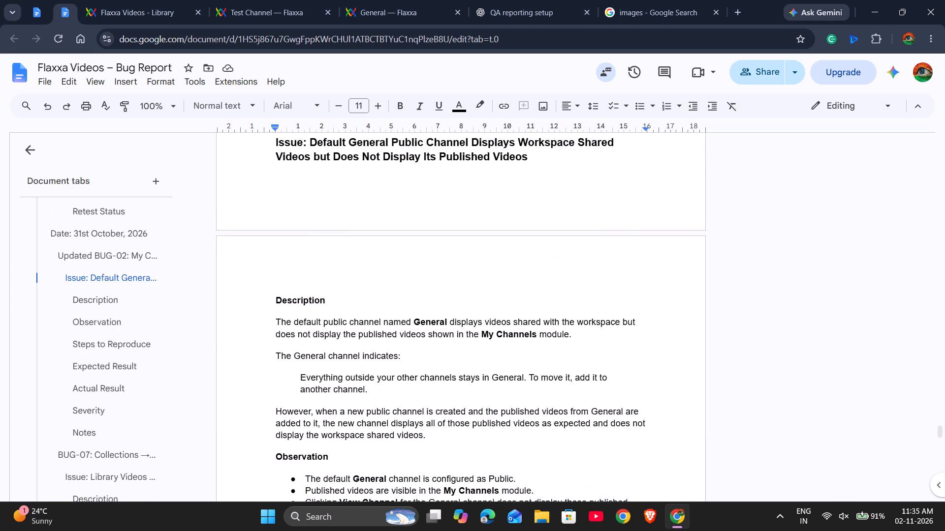
{"action": "scroll", "coordinate": [461, 289], "scroll_direction": "up", "scroll_amount": 6}
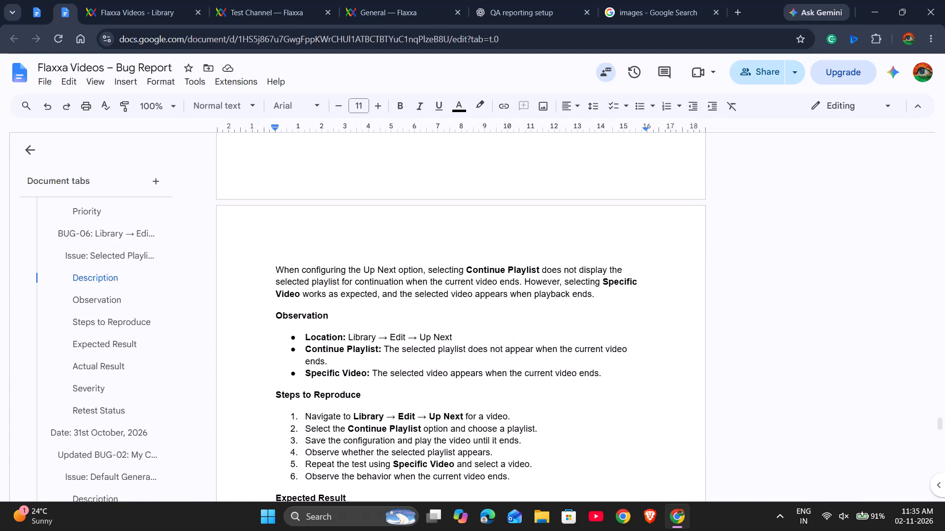
{"action": "scroll", "coordinate": [461, 289], "scroll_direction": "up", "scroll_amount": 12}
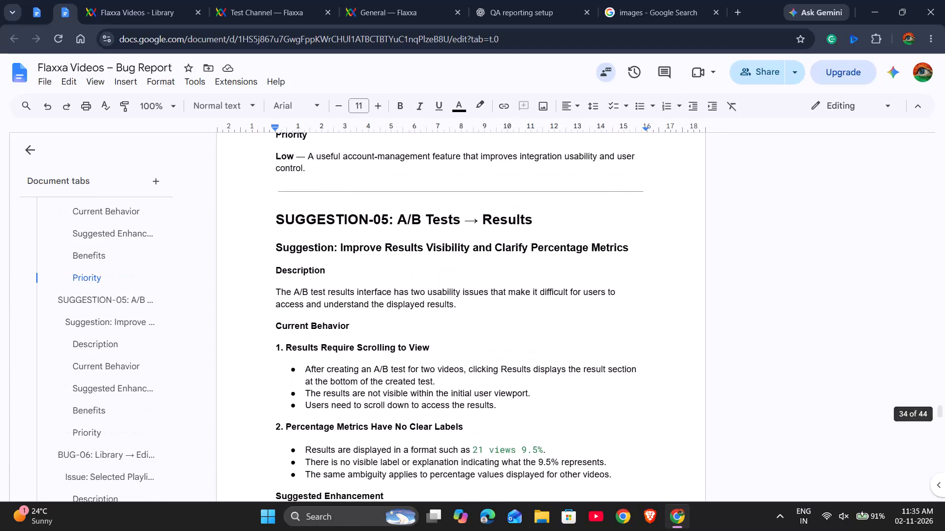
{"action": "scroll", "coordinate": [461, 289], "scroll_direction": "up", "scroll_amount": 3}
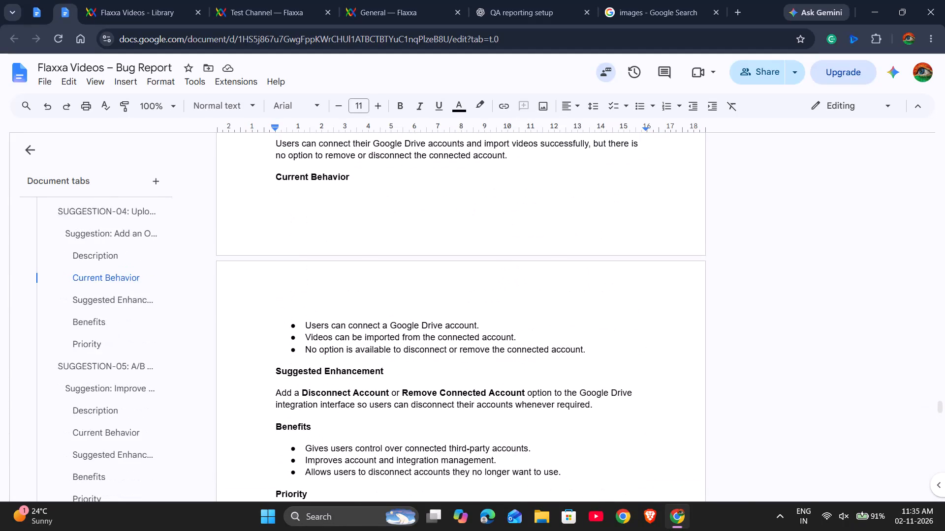
{"action": "scroll", "coordinate": [461, 289], "scroll_direction": "up", "scroll_amount": 4}
{"action": "scroll", "coordinate": [461, 289], "scroll_direction": "down", "scroll_amount": 1}
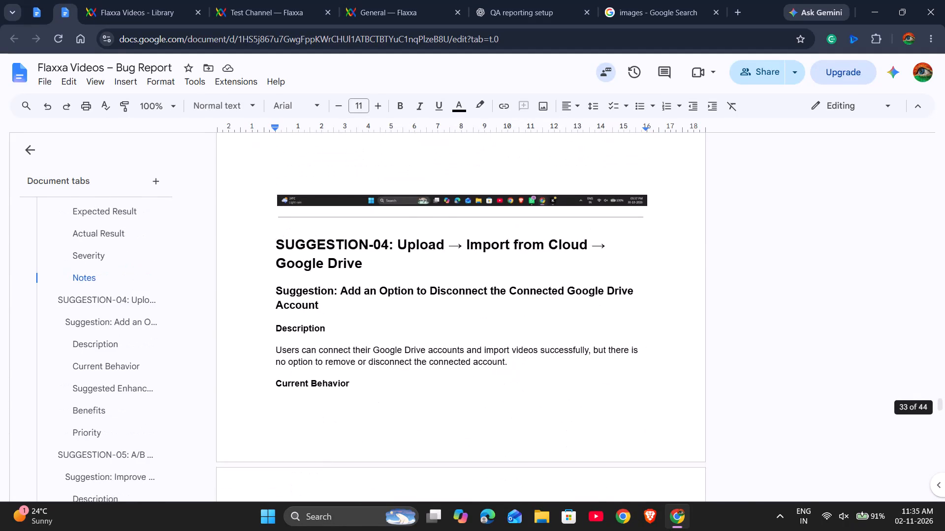
{"action": "scroll", "coordinate": [461, 289], "scroll_direction": "down", "scroll_amount": 1}
{"action": "left_click", "coordinate": [279, 147]}
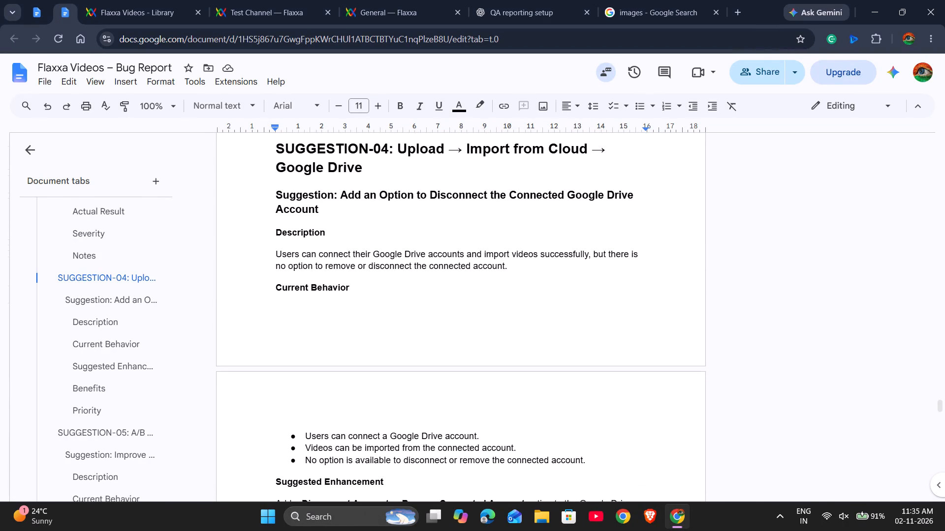
{"action": "left_click_drag", "start_coordinate": [279, 147], "coordinate": [335, 530]}
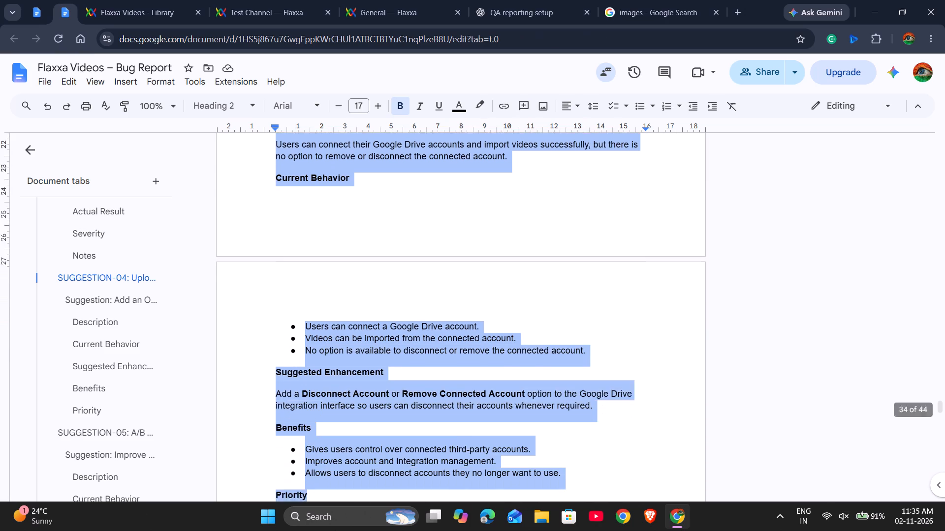
{"action": "left_click_drag", "start_coordinate": [335, 530], "coordinate": [315, 255]}
{"action": "key", "text": "ctrl+c"}
{"action": "left_click", "coordinate": [126, 0]}
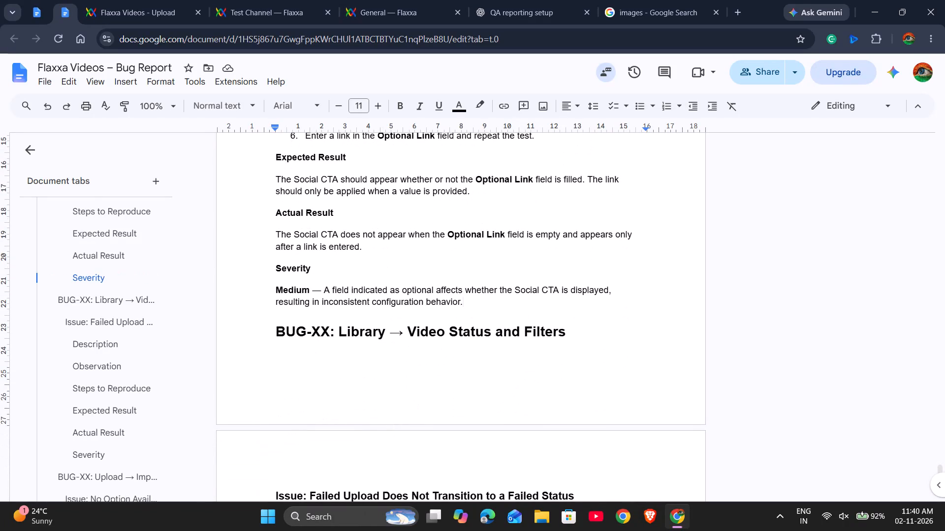
{"action": "key", "text": "ctrl+v"}
Number the "Library → Video Status and Filters" entry's heading as BUG-02.
{"action": "left_click", "coordinate": [331, 353]}
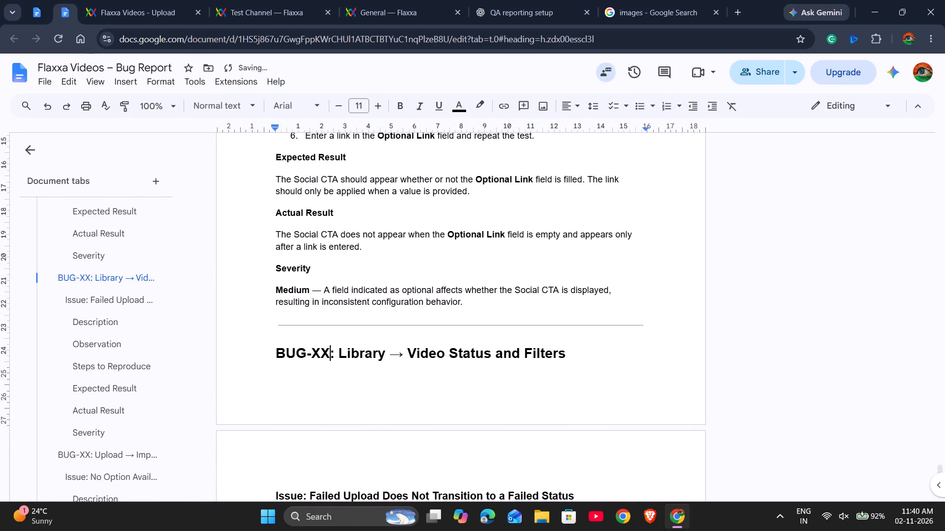
{"action": "key", "text": "BackSpace"}
{"action": "key", "text": "BackSpace"}
{"action": "type", "text": "02"}
Paste the horizontal line below BUG-02's Severity text and number the "Upload → Import from Cloud → Google Drive" entry as BUG-03.
{"action": "scroll", "coordinate": [331, 353], "scroll_direction": "down", "scroll_amount": 2}
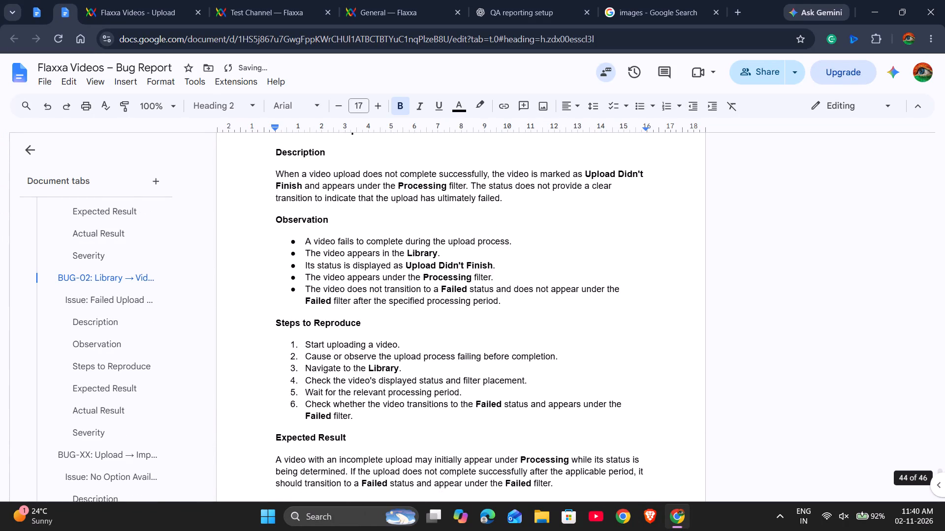
{"action": "scroll", "coordinate": [331, 353], "scroll_direction": "down", "scroll_amount": 5}
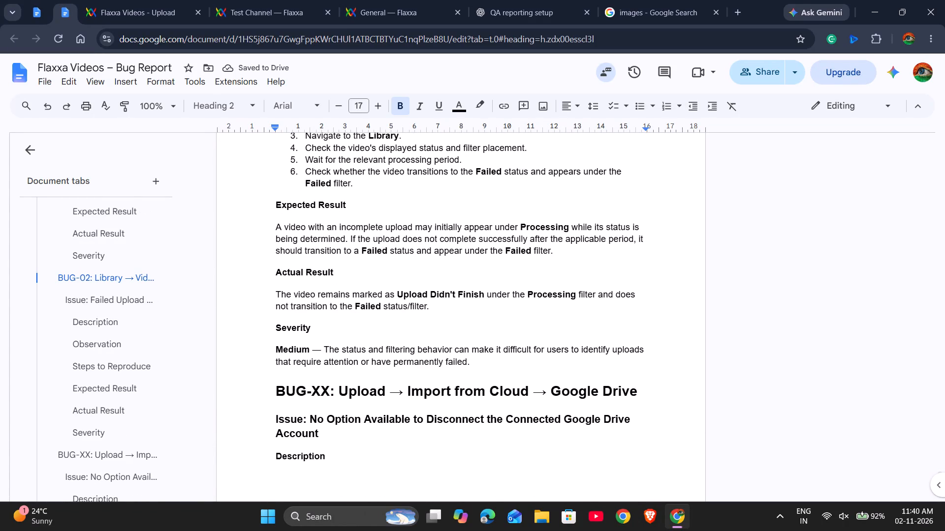
{"action": "left_click", "coordinate": [487, 369]}
{"action": "key", "text": "Return"}
{"action": "key", "text": "ctrl+v"}
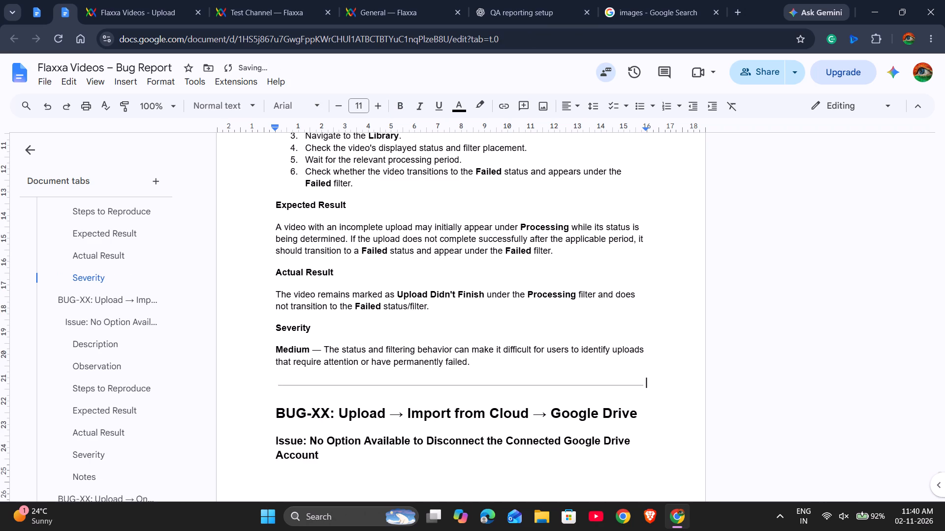
{"action": "left_click", "coordinate": [330, 413]}
{"action": "key", "text": "BackSpace"}
{"action": "key", "text": "BackSpace"}
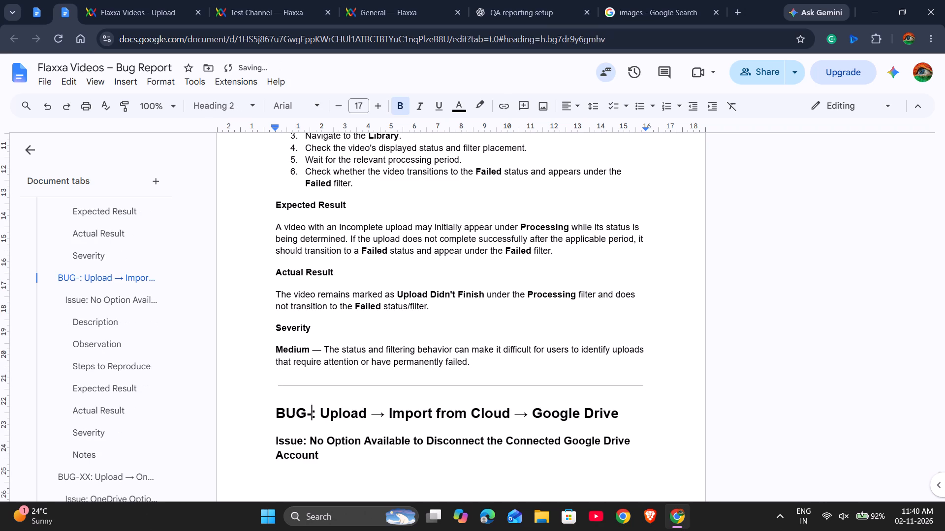
{"action": "type", "text": "03"}
Paste the horizontal line below BUG-03's Retest Status note and number the "Upload → OneDrive" entry as BUG-04.
{"action": "scroll", "coordinate": [385, 420], "scroll_direction": "down", "scroll_amount": 3}
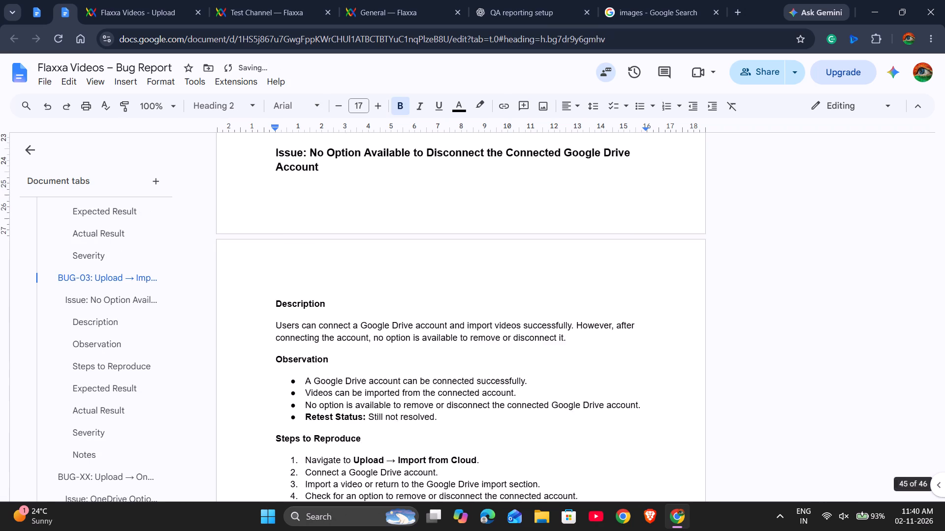
{"action": "scroll", "coordinate": [385, 420], "scroll_direction": "down", "scroll_amount": 7}
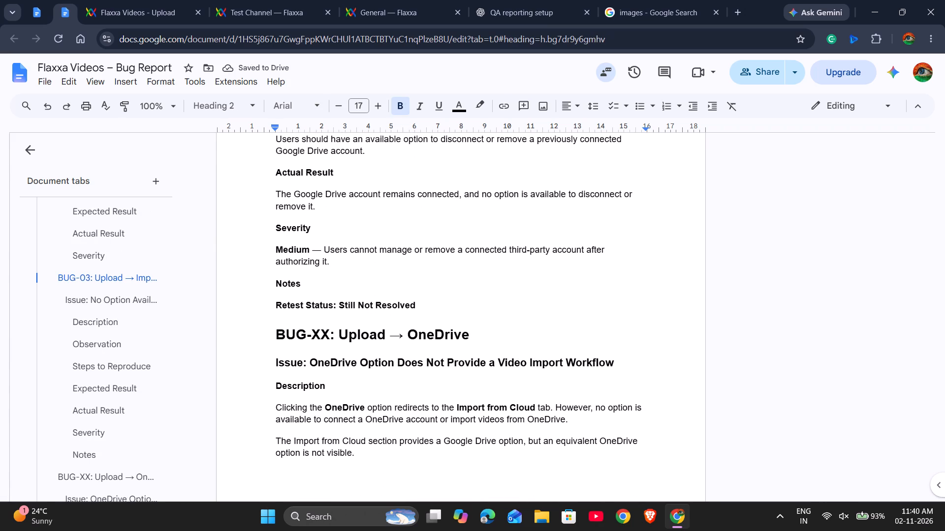
{"action": "left_click", "coordinate": [458, 307]}
{"action": "key", "text": "Return"}
{"action": "key", "text": "ctrl+v"}
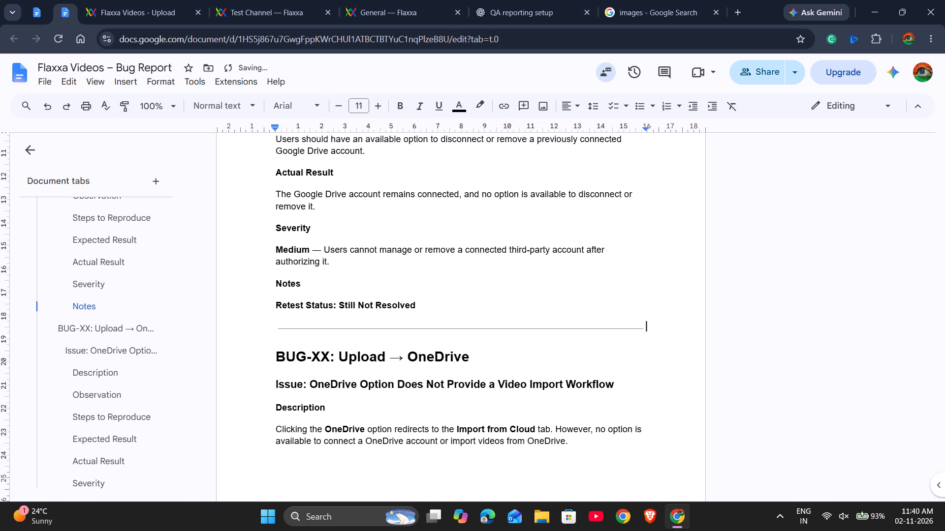
{"action": "left_click", "coordinate": [327, 355]}
{"action": "key", "text": "BackSpace"}
{"action": "key", "text": "BackSpace"}
{"action": "type", "text": "04"}
{"action": "left_click", "coordinate": [394, 388]}
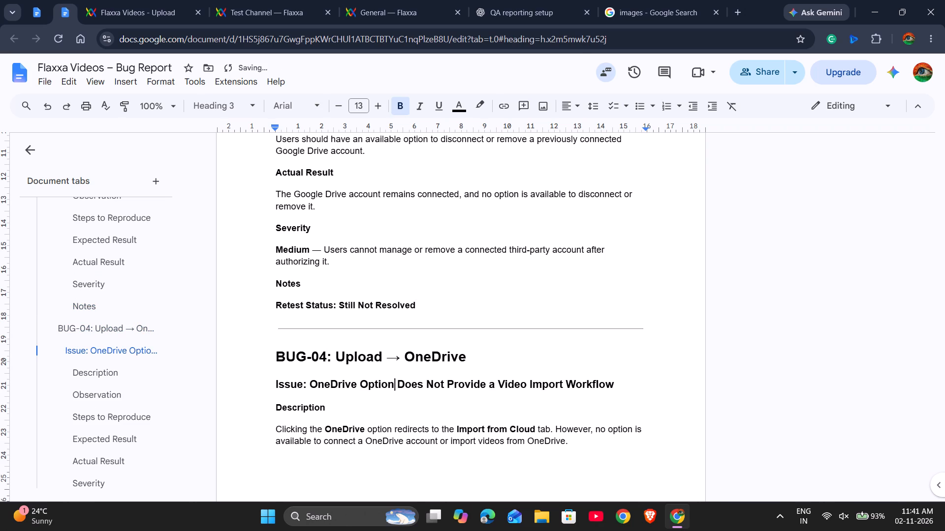
Paste the horizontal line below BUG-04's Severity text at the end of the document.
{"action": "scroll", "coordinate": [394, 388], "scroll_direction": "down", "scroll_amount": 8}
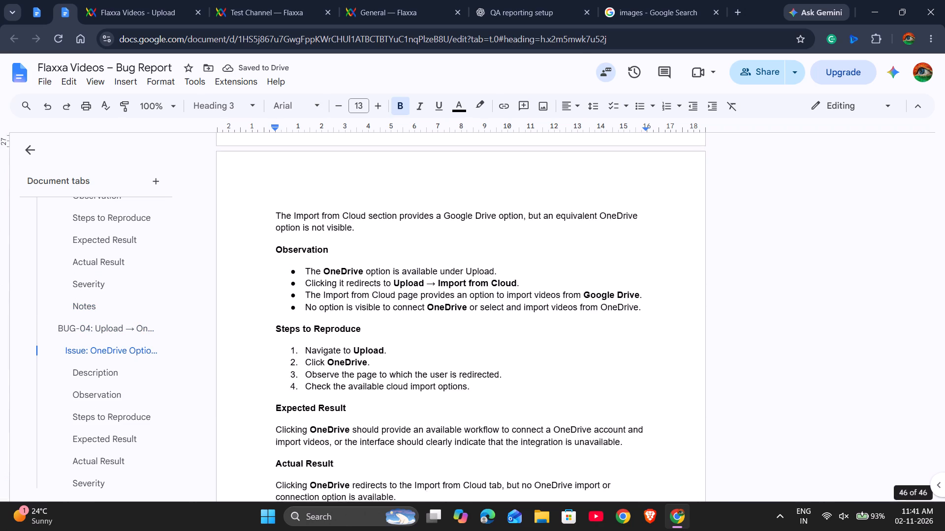
{"action": "scroll", "coordinate": [394, 388], "scroll_direction": "down", "scroll_amount": 3}
{"action": "left_click", "coordinate": [339, 360]}
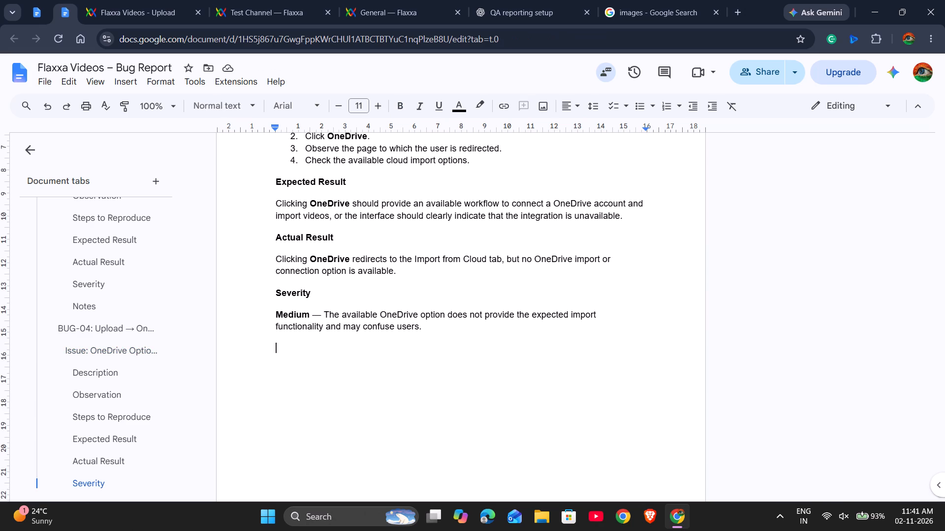
{"action": "key", "text": "ctrl+f"}
{"action": "key", "text": "ctrl+v"}
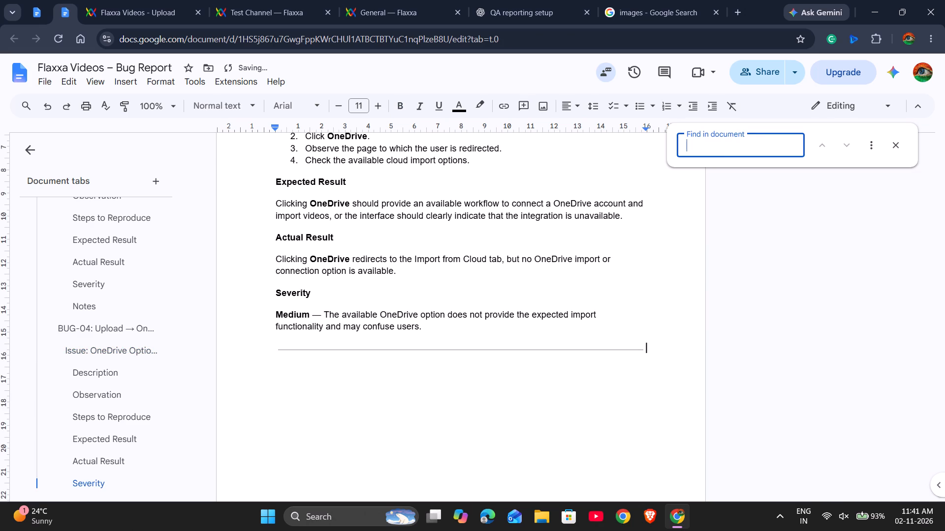
{"action": "left_click", "coordinate": [896, 146]}
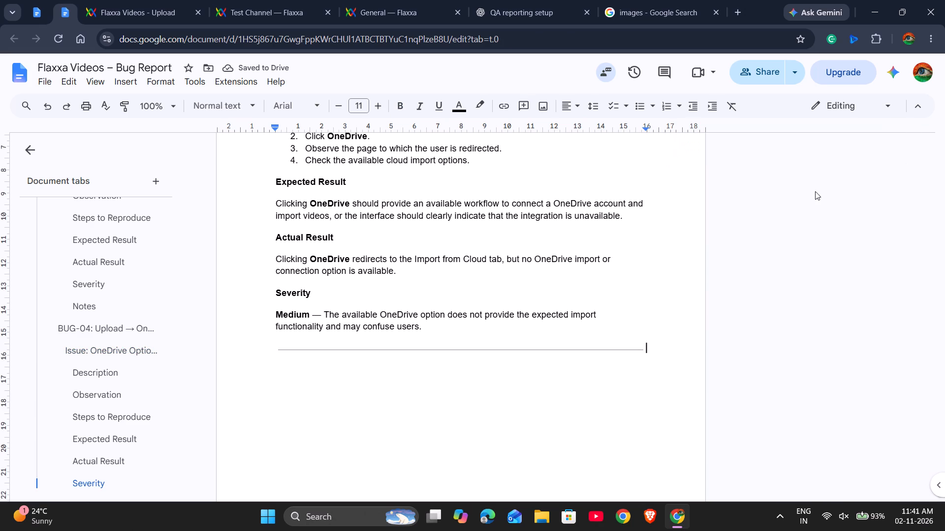
Review the separated and numbered entries from BUG-02 through BUG-04 down to the end of the document.
{"action": "scroll", "coordinate": [533, 316], "scroll_direction": "up", "scroll_amount": 8}
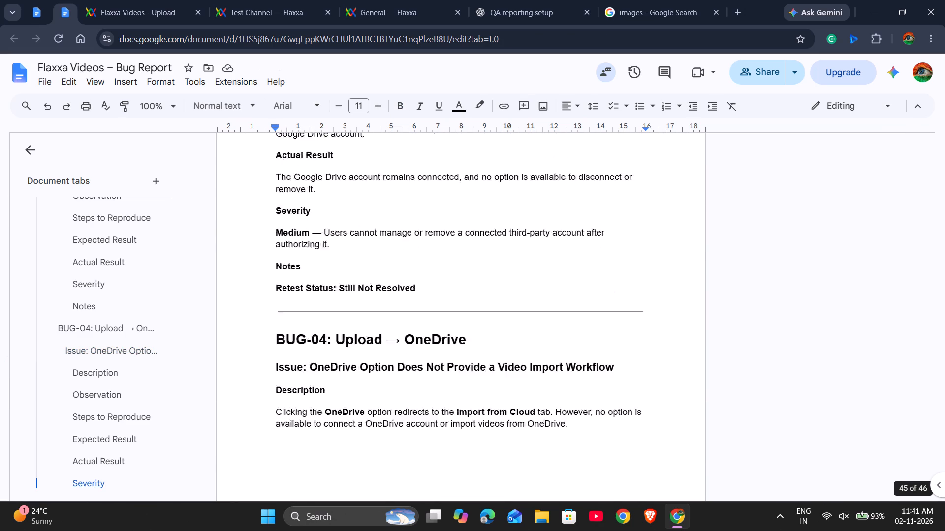
{"action": "scroll", "coordinate": [533, 316], "scroll_direction": "up", "scroll_amount": 7}
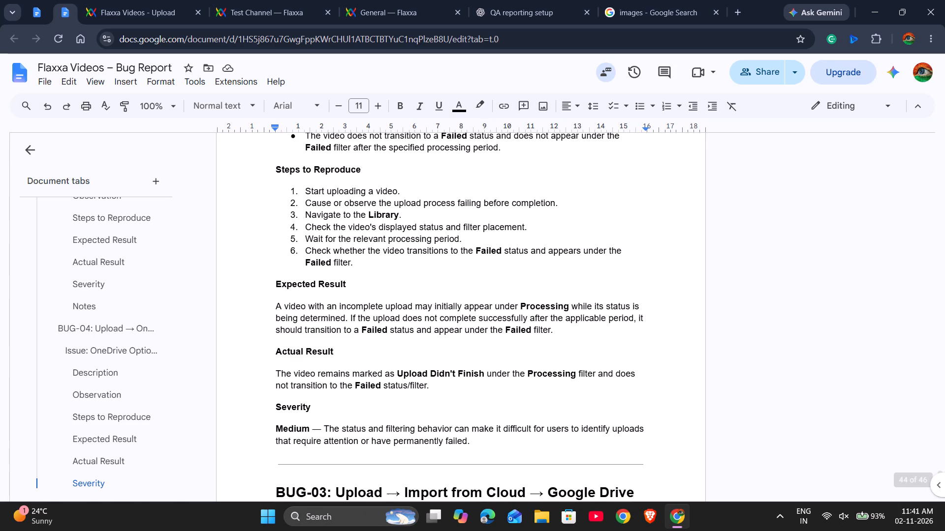
{"action": "scroll", "coordinate": [533, 316], "scroll_direction": "down", "scroll_amount": 4}
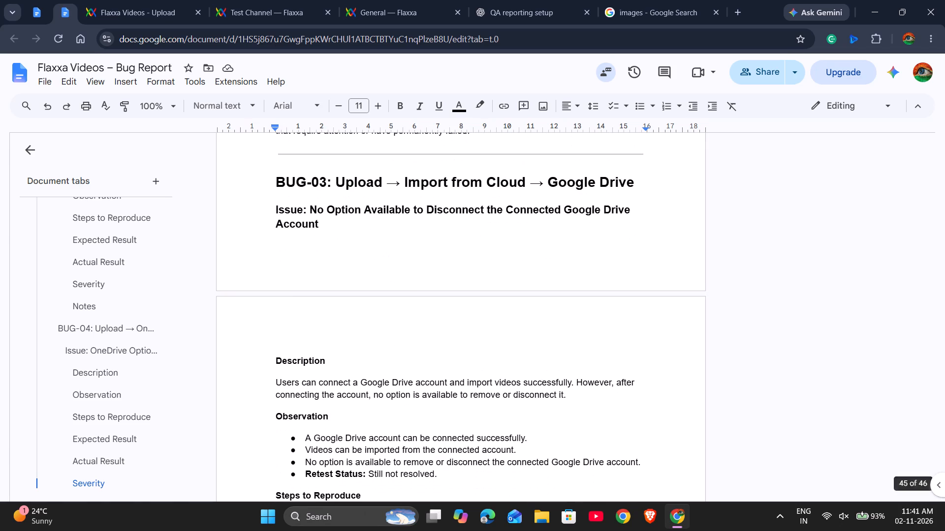
{"action": "scroll", "coordinate": [533, 316], "scroll_direction": "down", "scroll_amount": 1}
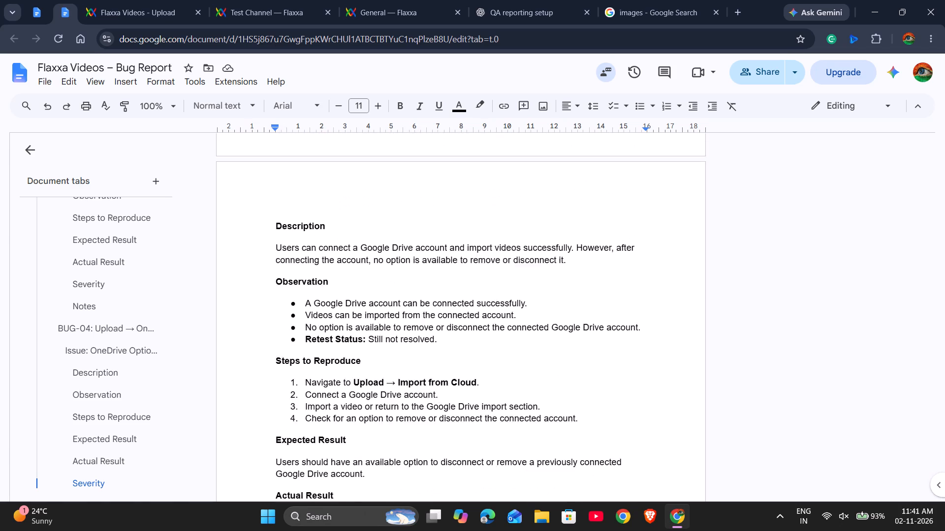
{"action": "scroll", "coordinate": [533, 316], "scroll_direction": "down", "scroll_amount": 5}
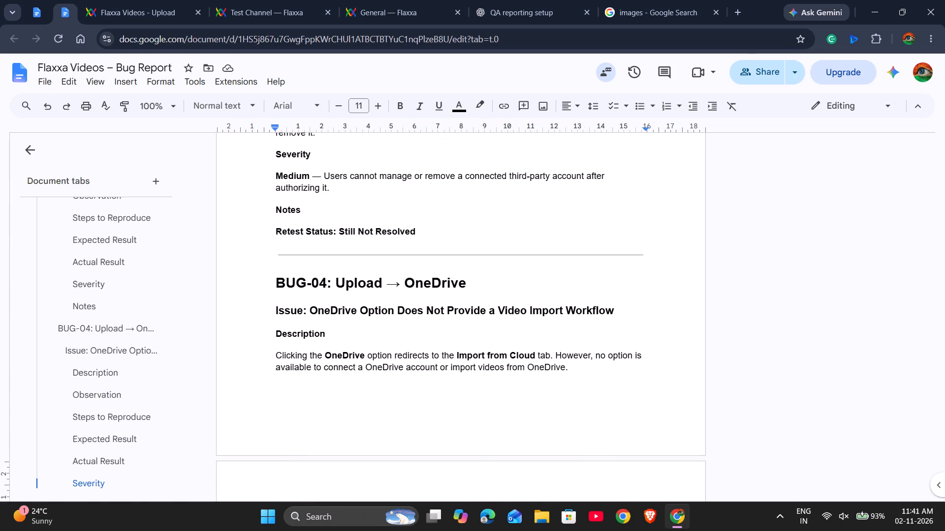
{"action": "scroll", "coordinate": [533, 316], "scroll_direction": "down", "scroll_amount": 2}
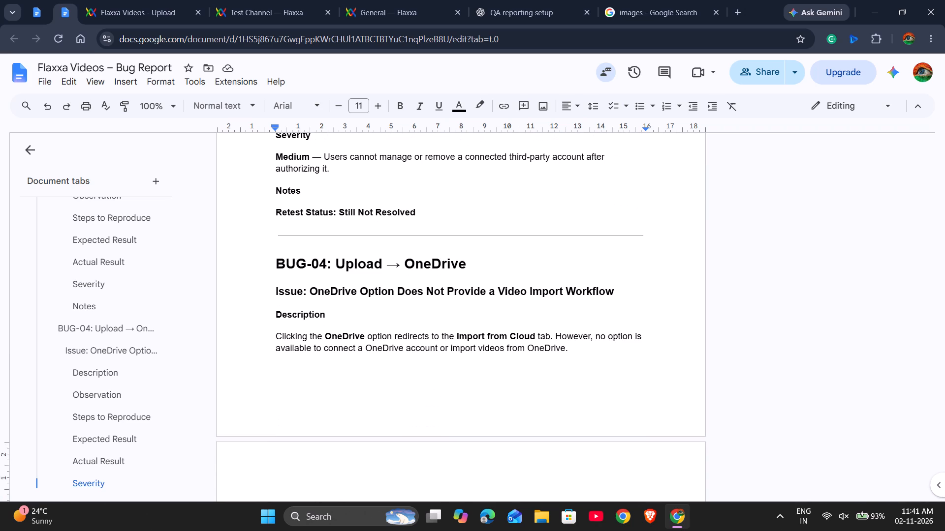
{"action": "scroll", "coordinate": [533, 316], "scroll_direction": "down", "scroll_amount": 1}
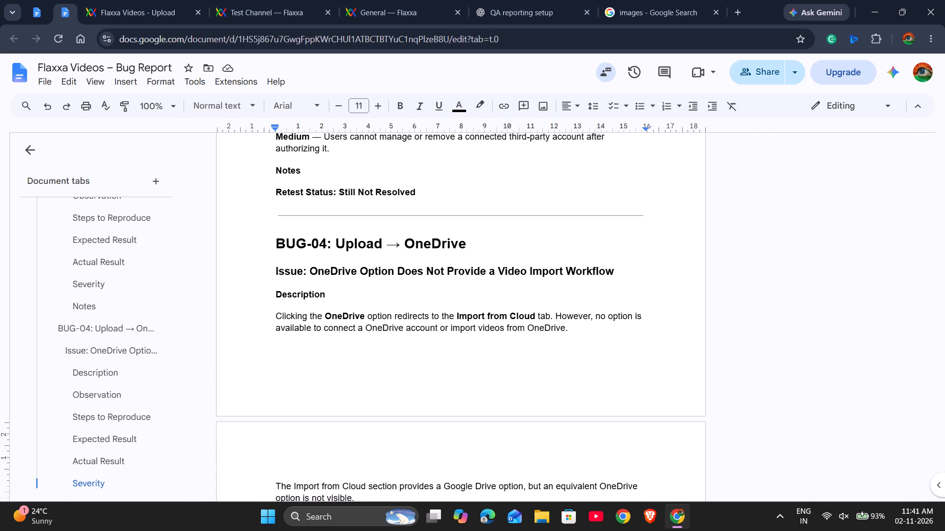
{"action": "scroll", "coordinate": [533, 316], "scroll_direction": "down", "scroll_amount": 1}
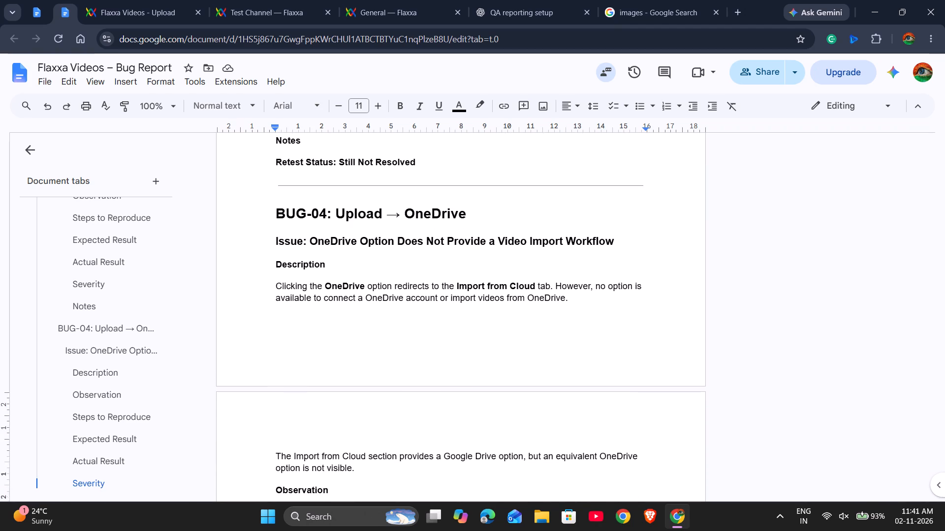
{"action": "scroll", "coordinate": [533, 316], "scroll_direction": "down", "scroll_amount": 3}
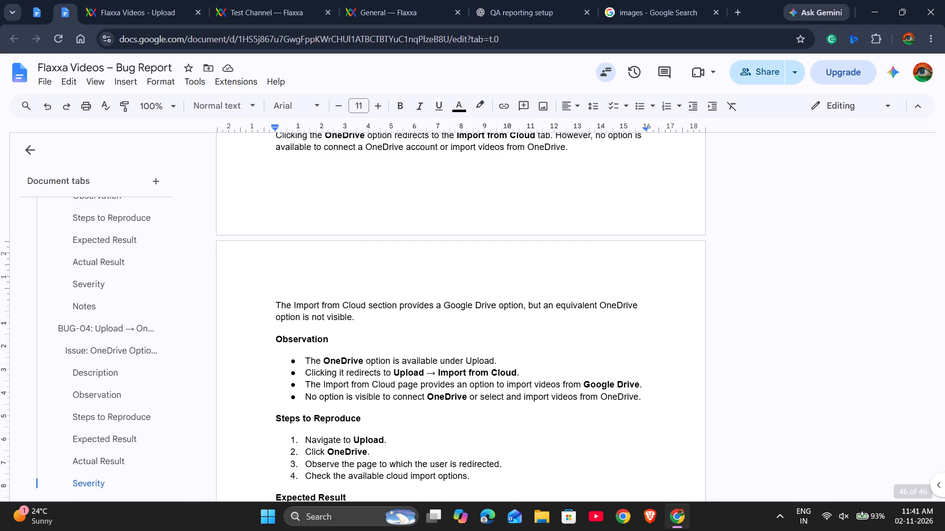
{"action": "scroll", "coordinate": [533, 316], "scroll_direction": "down", "scroll_amount": 3}
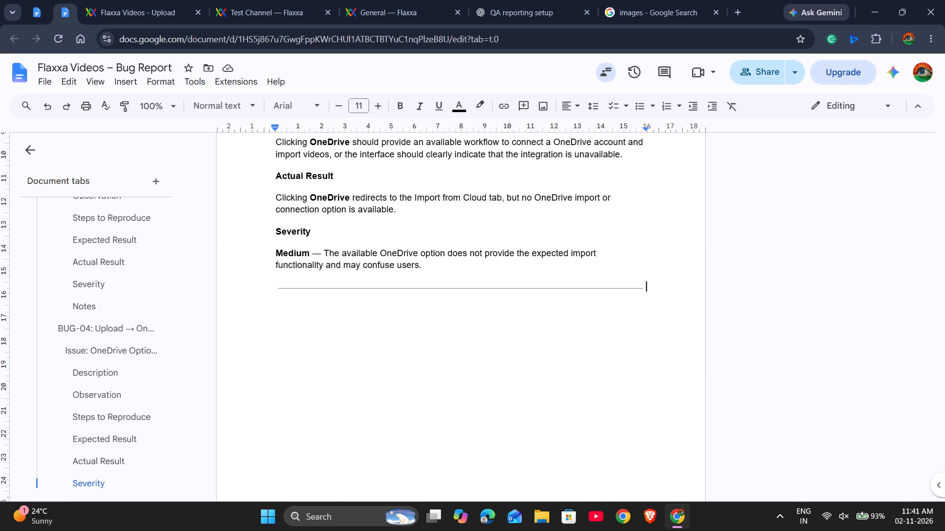
{"action": "scroll", "coordinate": [533, 316], "scroll_direction": "down", "scroll_amount": 1}
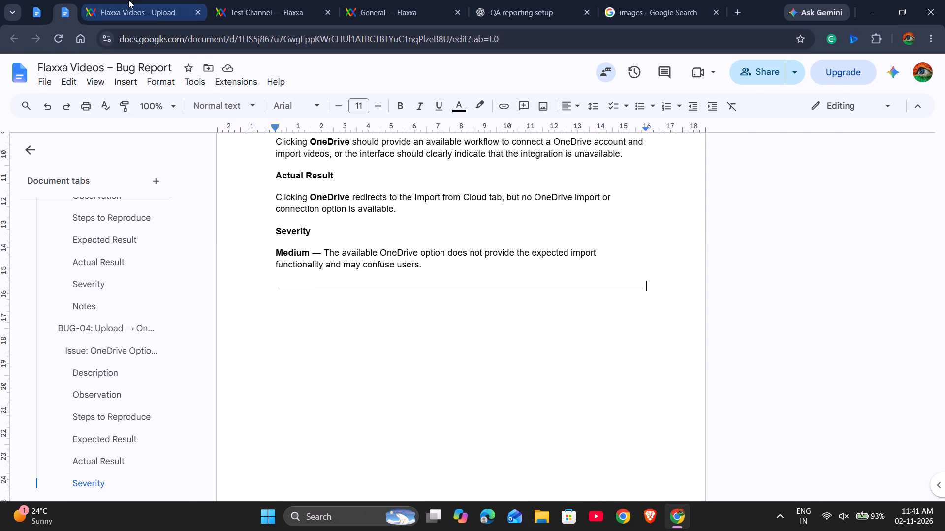
Switch to Flaxxa Videos, dismiss the "Stay in the loop" prompt and close the "images - Google Search" page.
{"action": "left_click", "coordinate": [128, 0]}
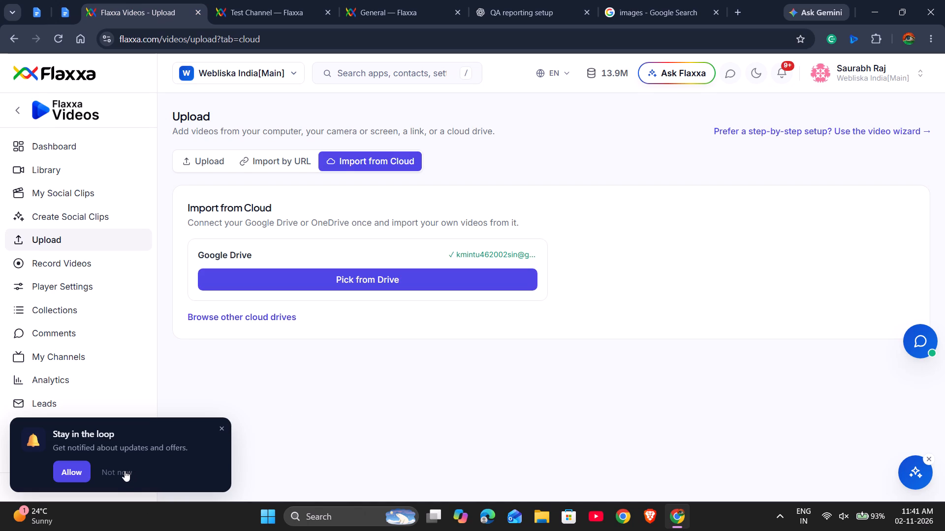
{"action": "left_click", "coordinate": [221, 428]}
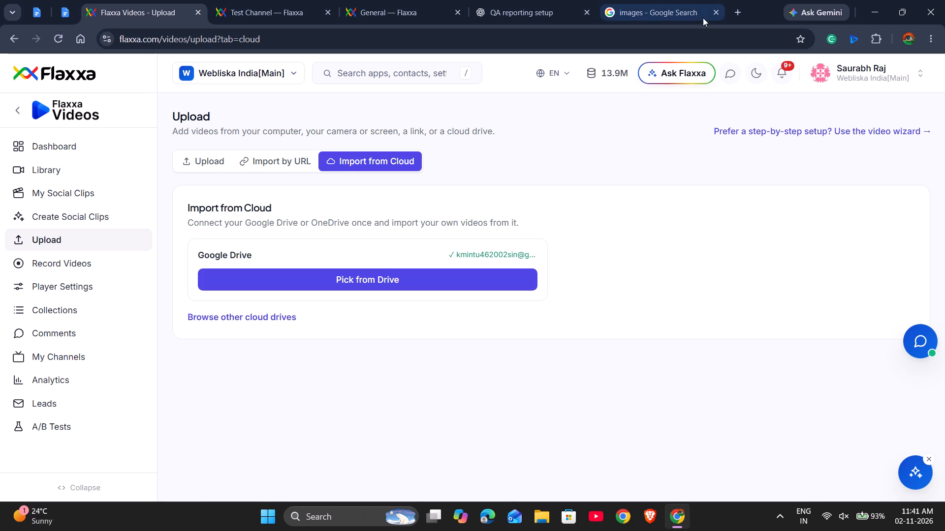
{"action": "left_click", "coordinate": [719, 16]}
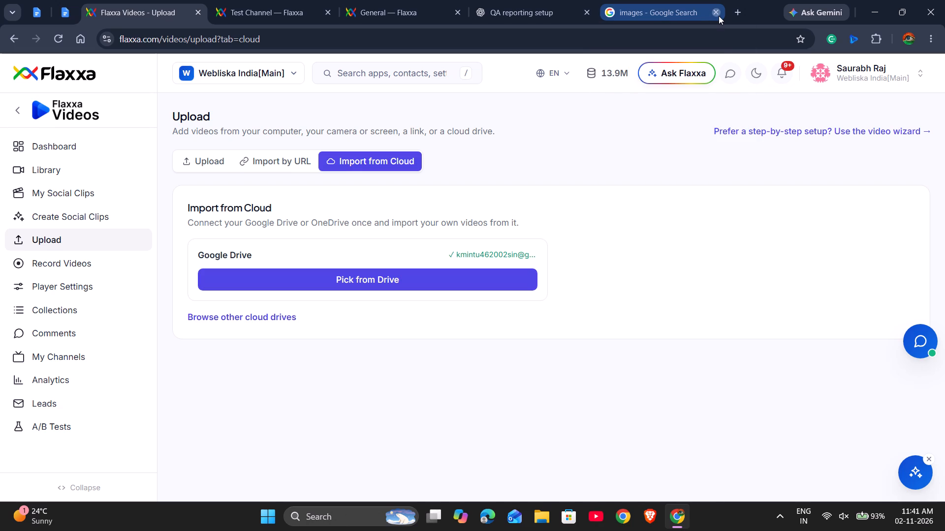
Check the Leads, Analytics and Upload pages of Flaxxa Videos.
{"action": "left_click", "coordinate": [69, 403]}
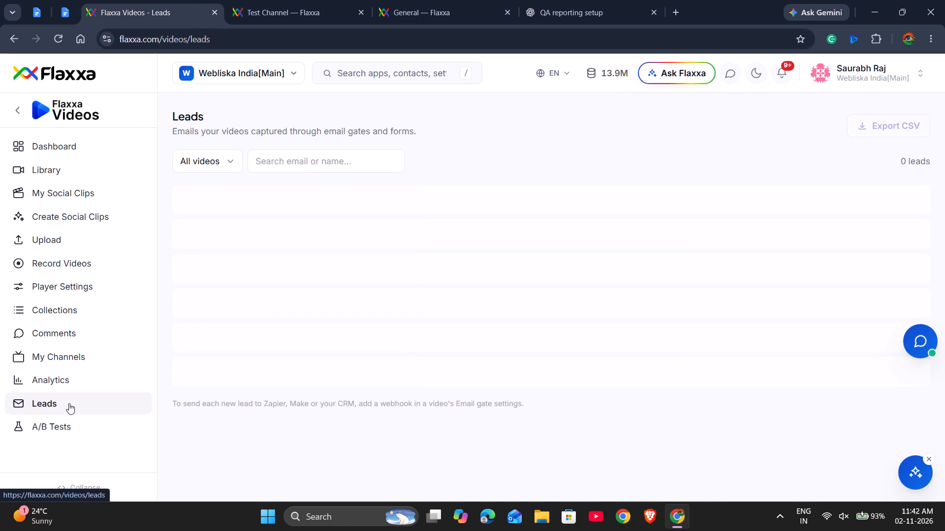
{"action": "left_click", "coordinate": [69, 378]}
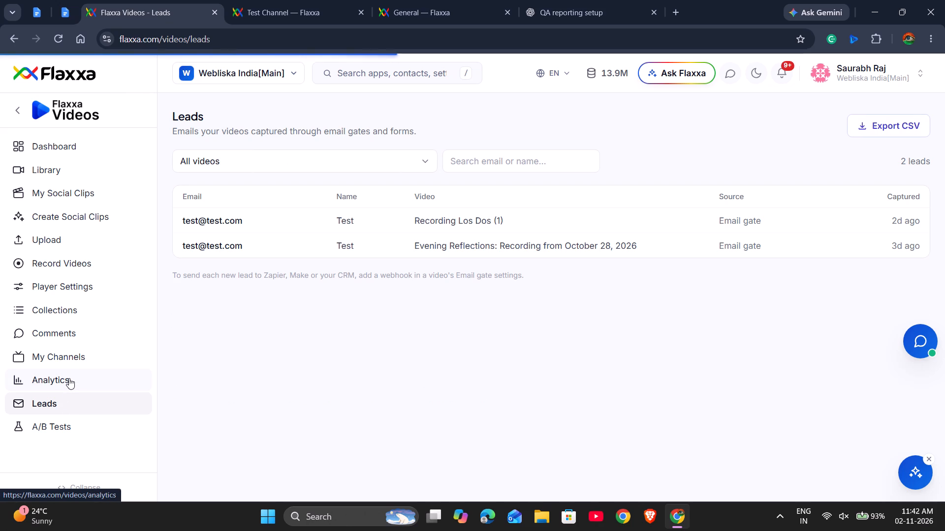
{"action": "left_click", "coordinate": [74, 241]}
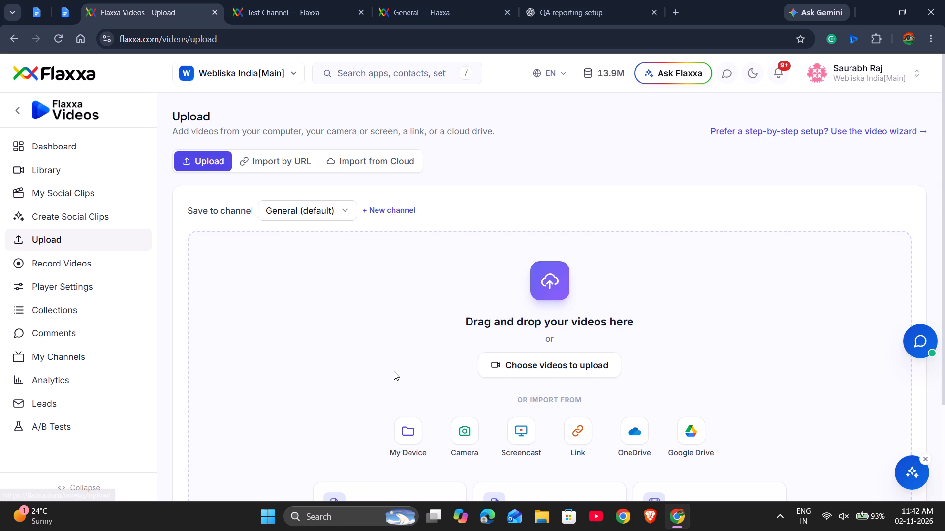
{"action": "left_click", "coordinate": [76, 174]}
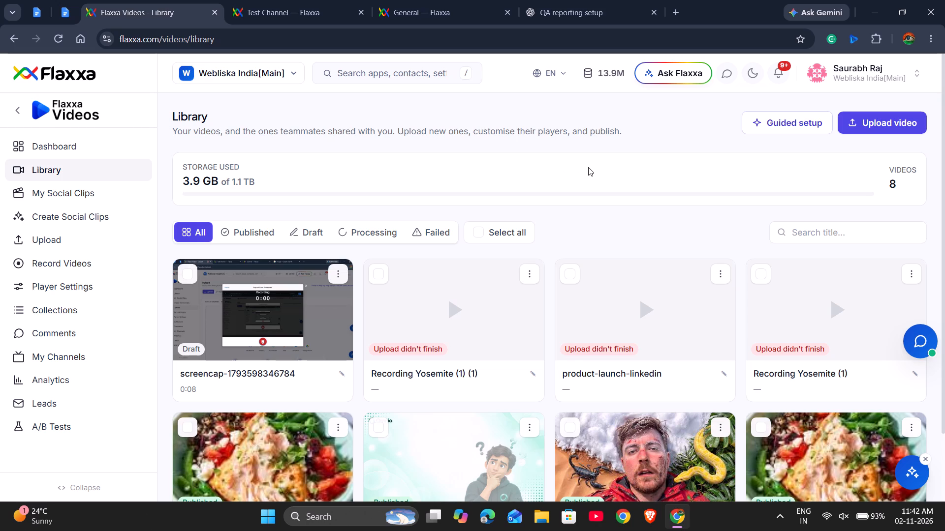
{"action": "left_click", "coordinate": [259, 312]}
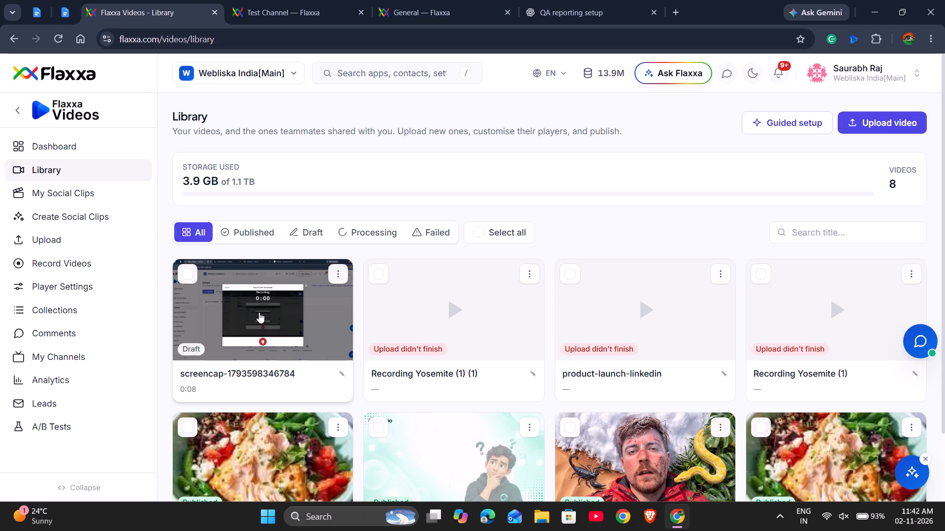